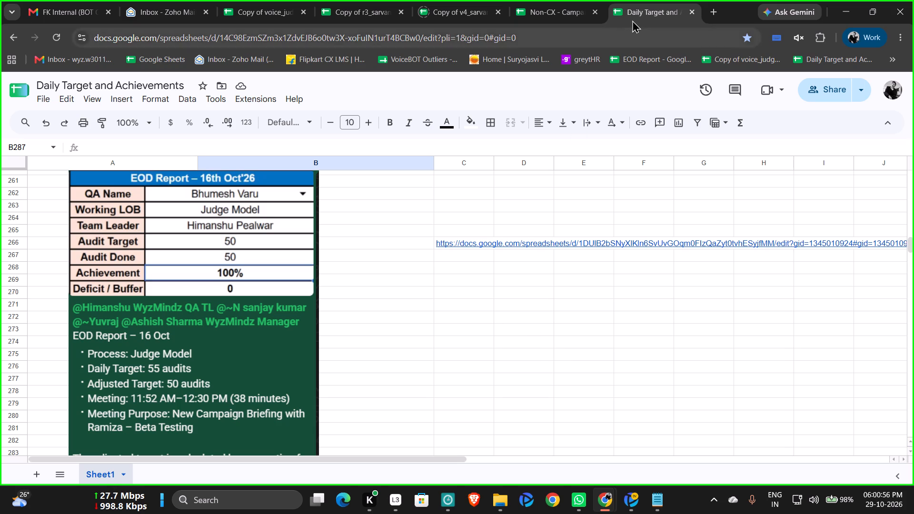
pyautogui.click(454, 2)
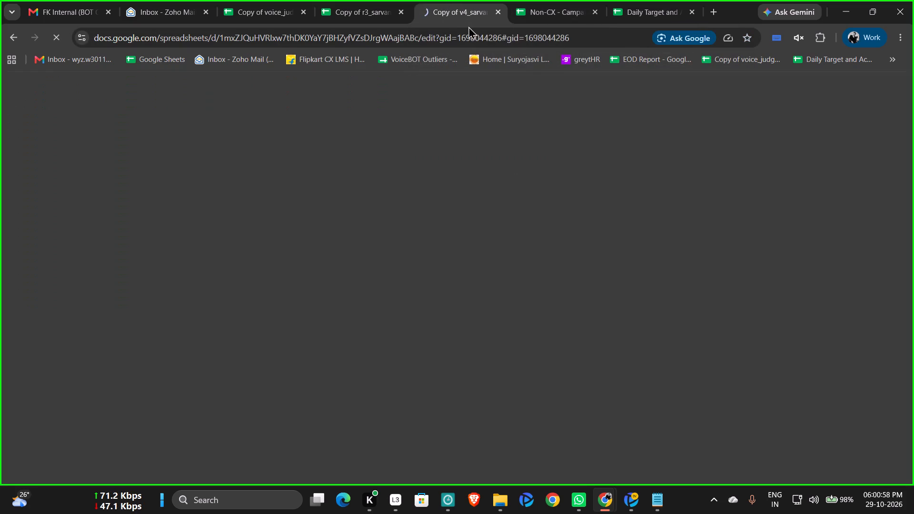
pyautogui.click(537, 7)
pyautogui.scroll(5, 404, 301)
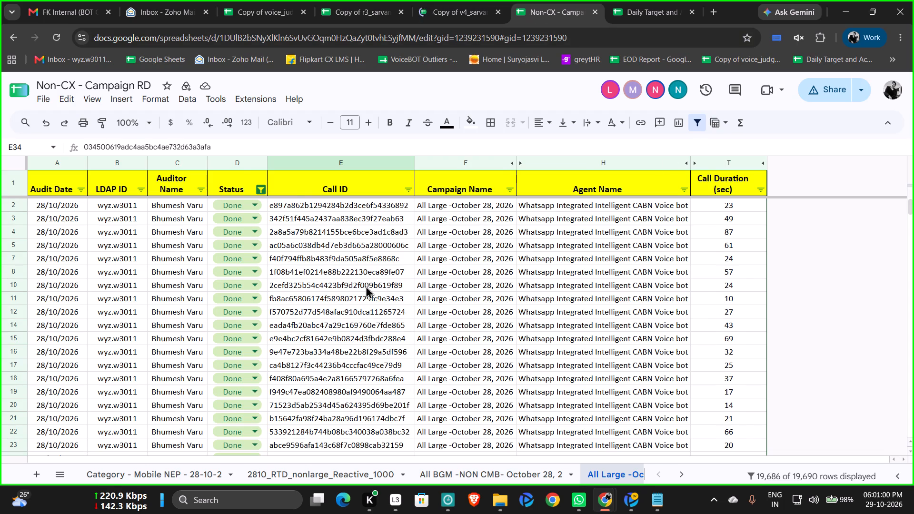
pyautogui.click(230, 159)
pyautogui.scroll(-3, 387, 286)
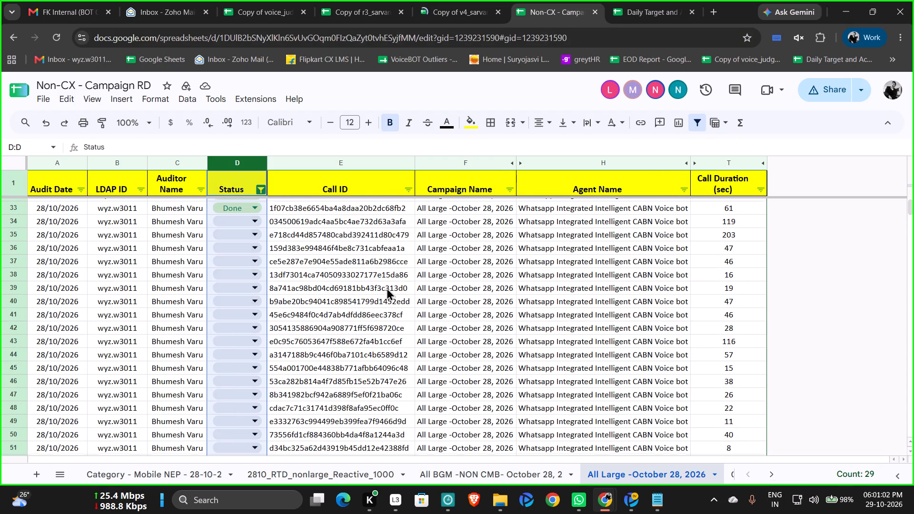
pyautogui.scroll(1, 387, 287)
pyautogui.click(313, 341)
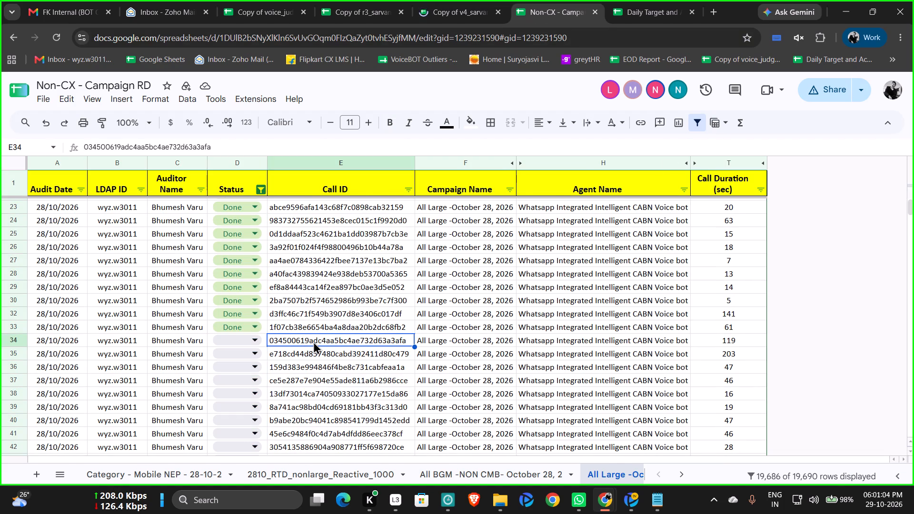
pyautogui.hotkey('ctrl', 'c')
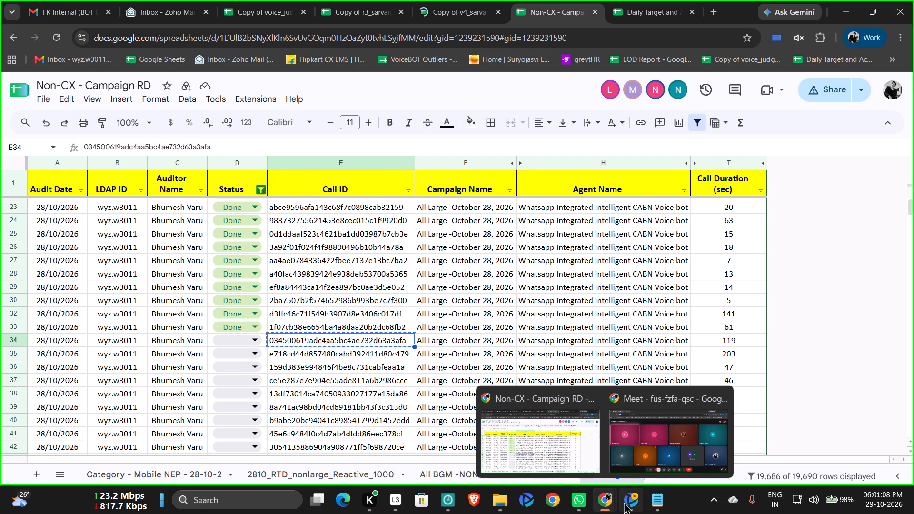
pyautogui.click(624, 502)
pyautogui.click(476, 14)
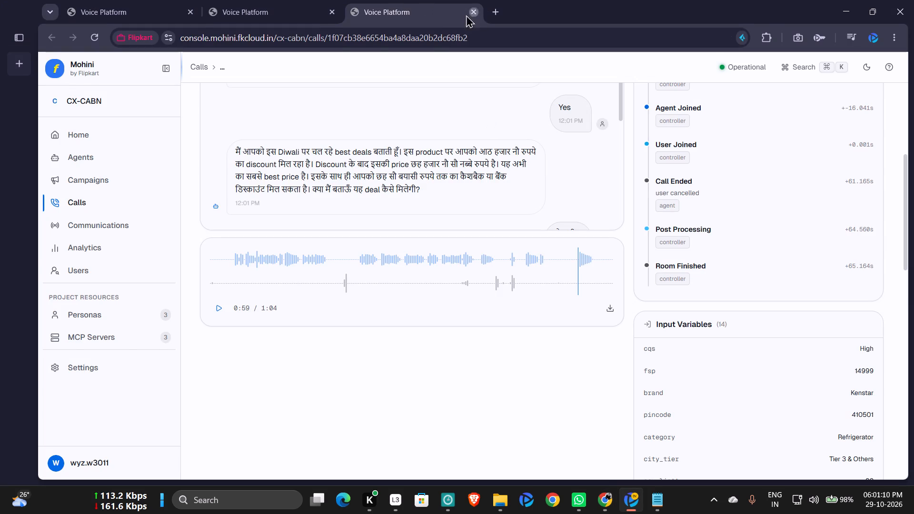
pyautogui.click(262, 17)
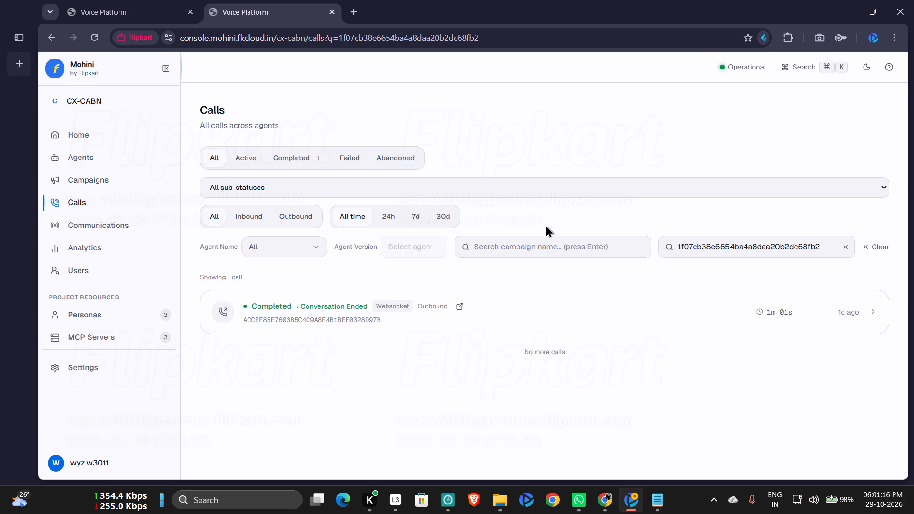
pyautogui.doubleClick(699, 242)
pyautogui.hotkey('ctrl', 'v')
pyautogui.press('Return')
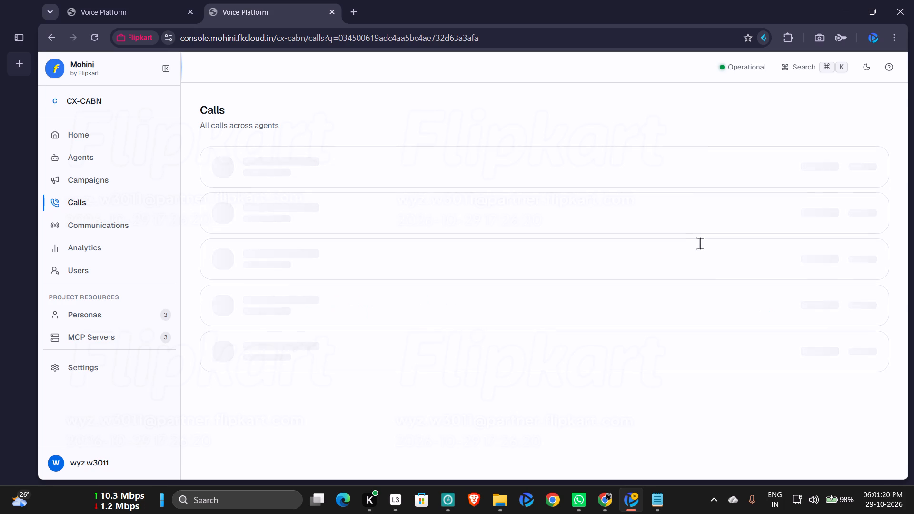
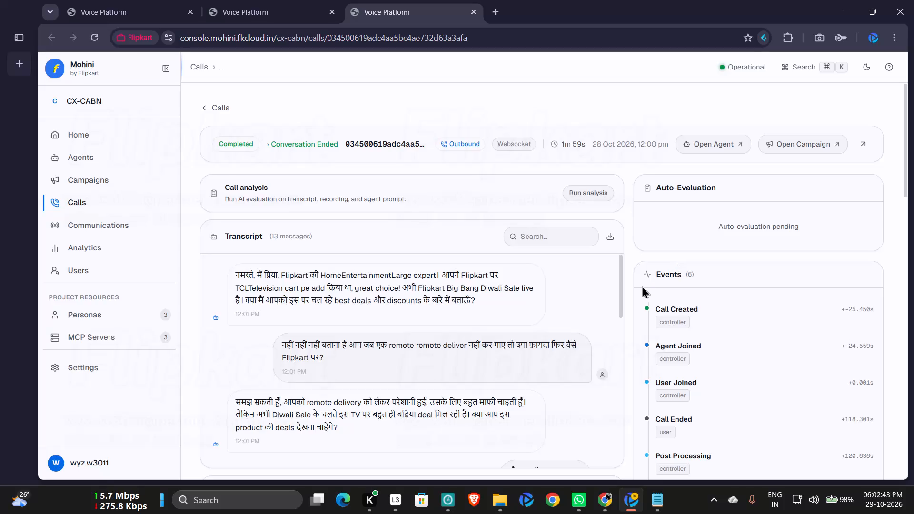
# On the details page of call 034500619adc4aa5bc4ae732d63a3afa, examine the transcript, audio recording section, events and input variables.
pyautogui.scroll(-2, 640, 287)
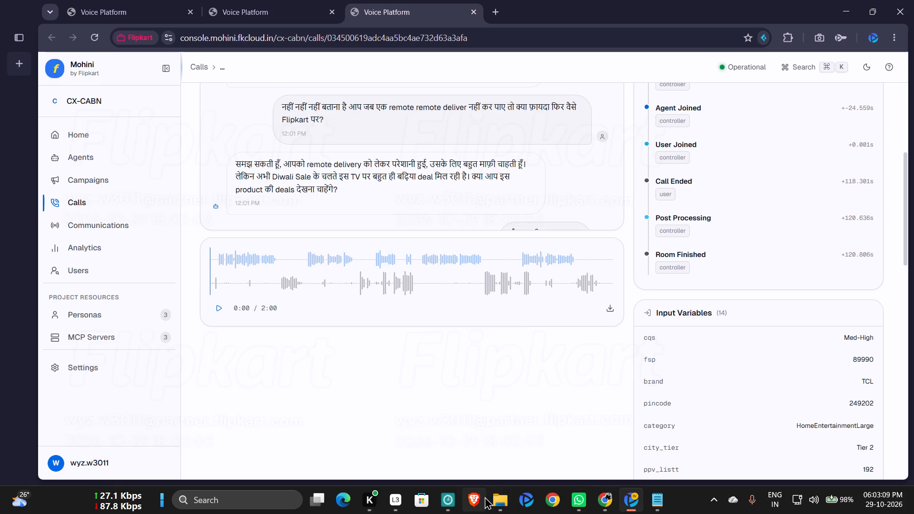
# Switch to File Explorer to view the Desktop folder.
pyautogui.click(499, 503)
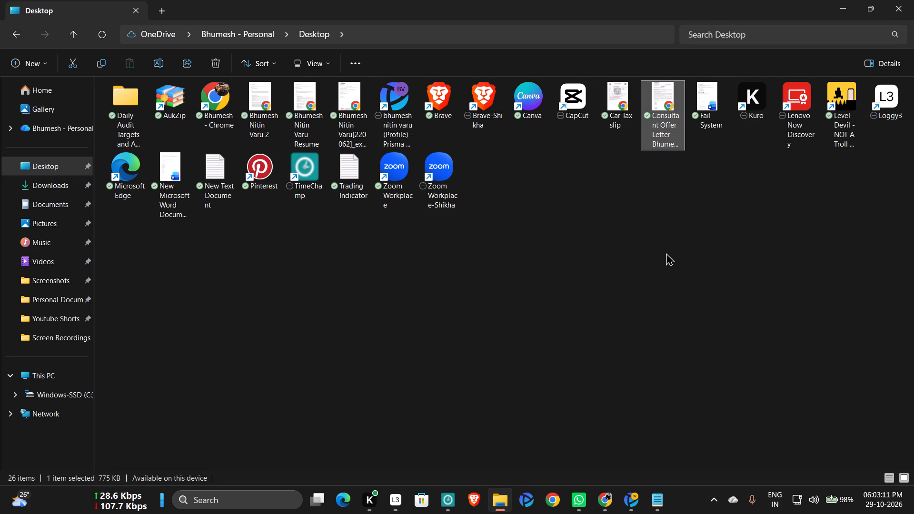
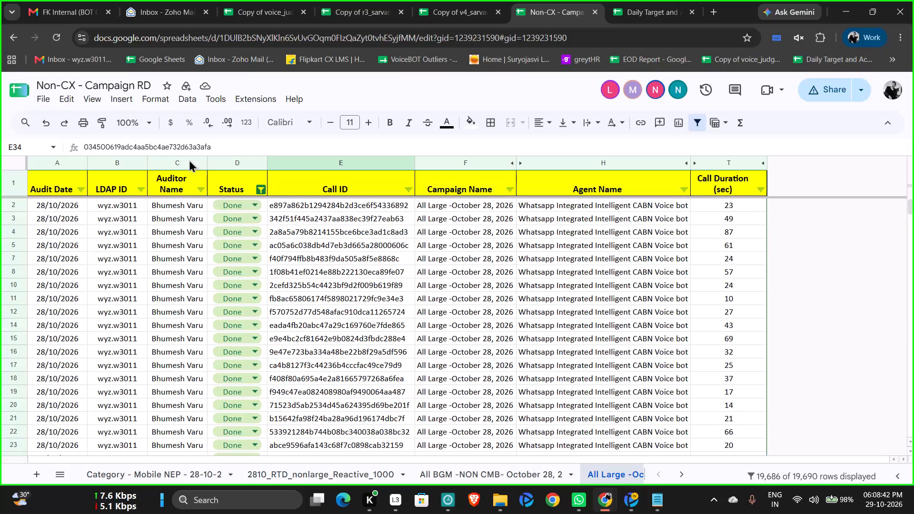
# Select the Status column in the All Large - October 28, 2026 sheet to check its entry count.
pyautogui.click(226, 164)
pyautogui.scroll(-4, 431, 260)
pyautogui.scroll(1, 427, 284)
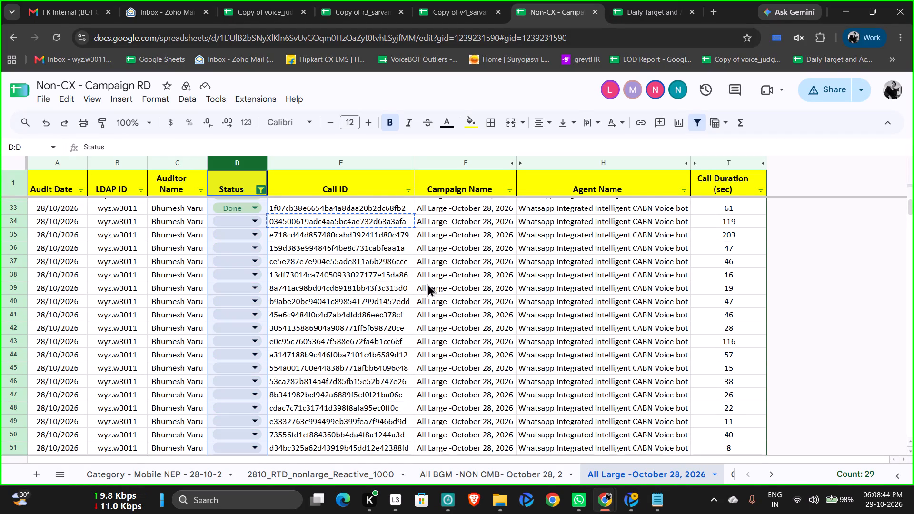
pyautogui.click(325, 247)
pyautogui.click(348, 223)
pyautogui.hotkey('ctrl', 'c')
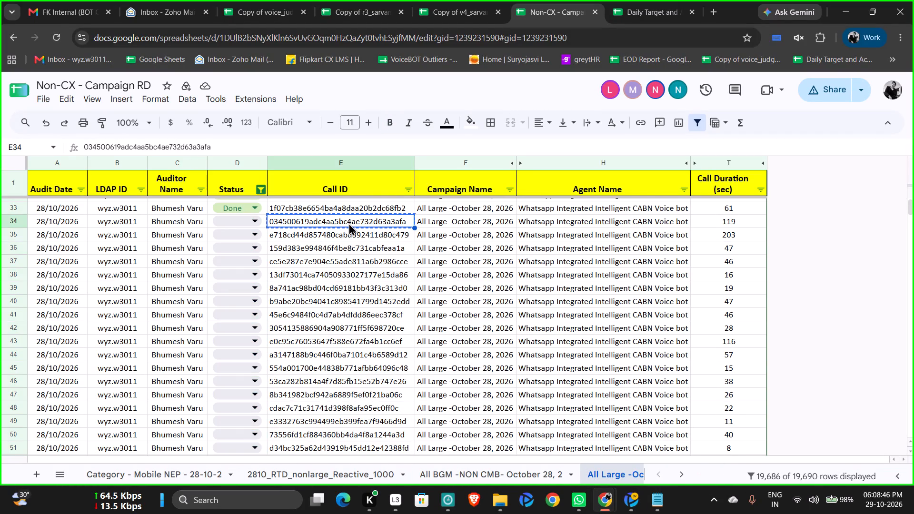
# Switch to Prisma browser and open the bookmarked AuditXpert call audit site in a new tab.
pyautogui.click(602, 504)
pyautogui.click(576, 436)
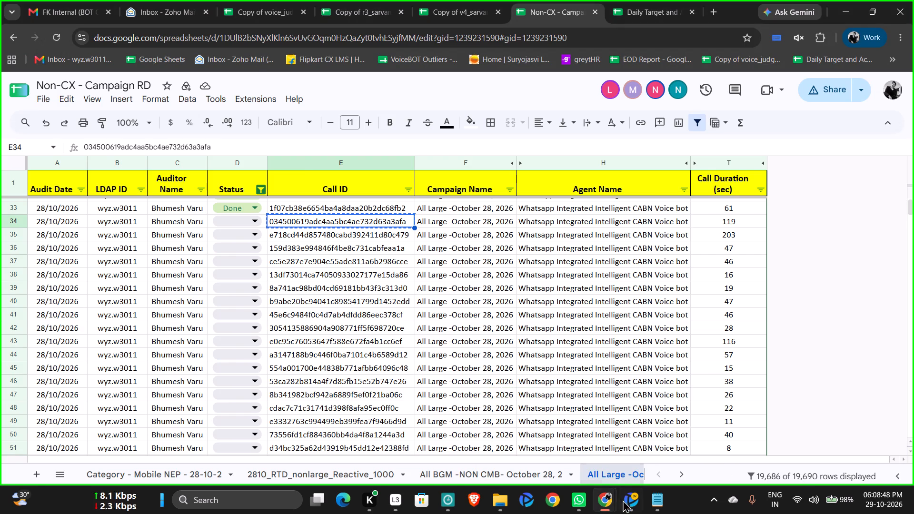
pyautogui.click(624, 501)
pyautogui.click(499, 9)
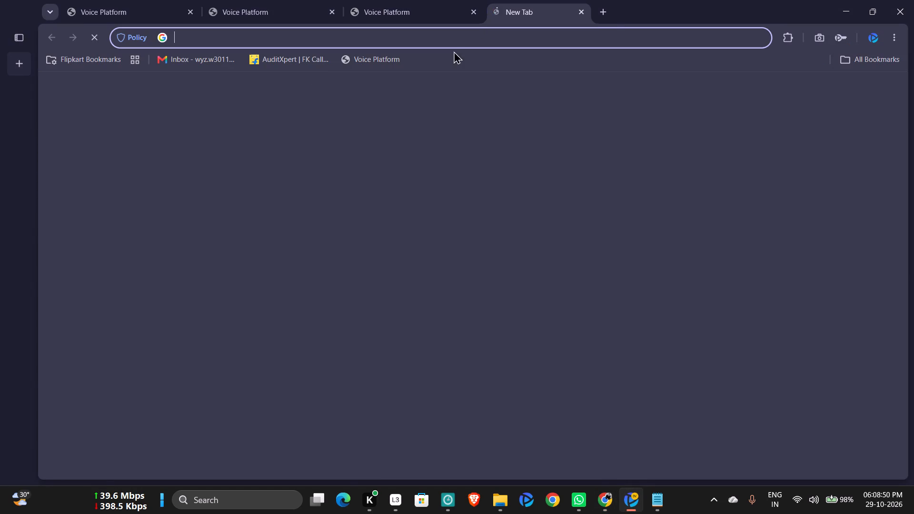
pyautogui.click(261, 60)
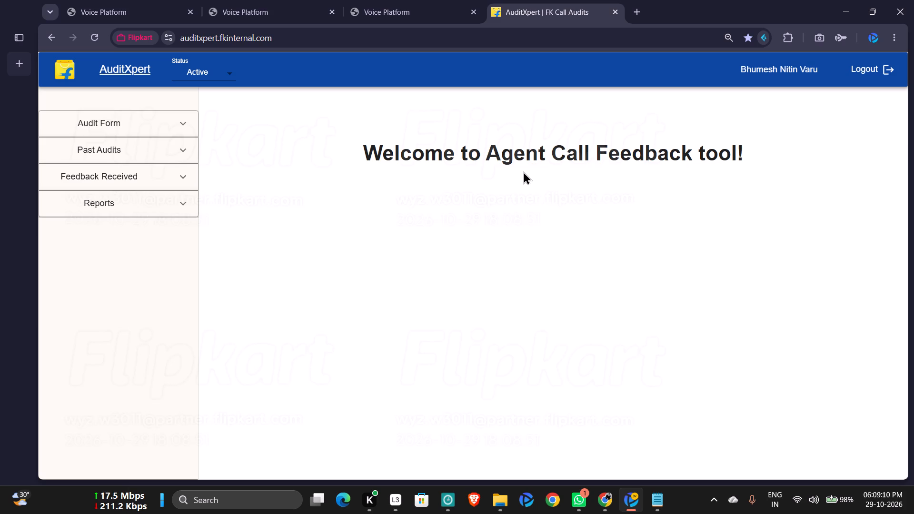
# Return to the Non-CX - Campaign RD spreadsheet in Chrome and select the Status column to check its entry count.
pyautogui.click(612, 495)
pyautogui.click(492, 448)
pyautogui.click(229, 154)
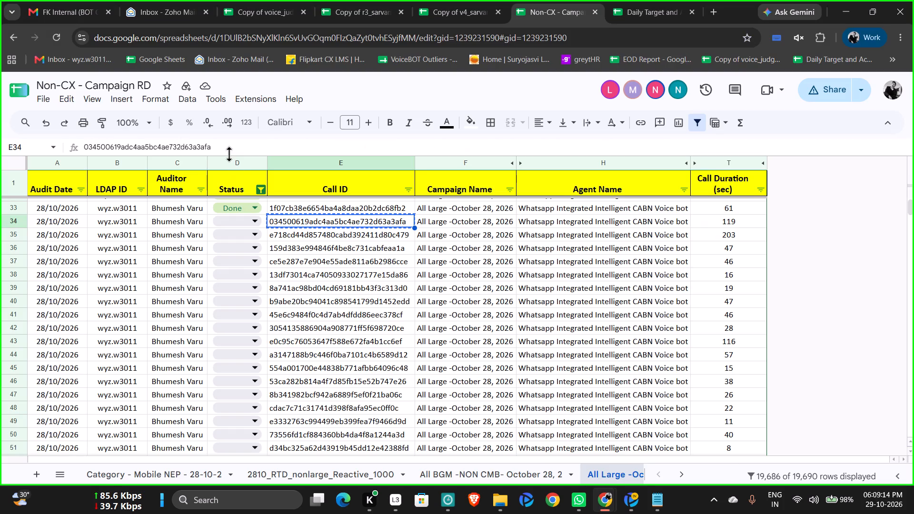
pyautogui.click(235, 160)
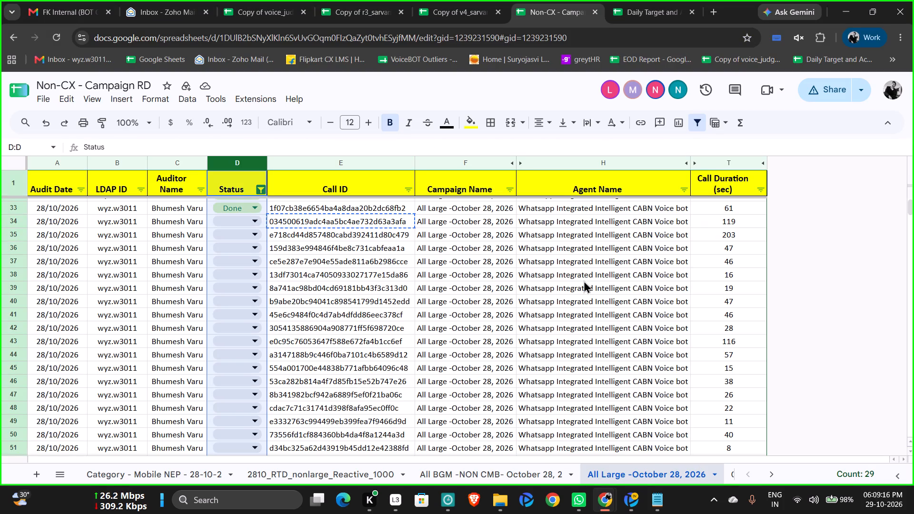
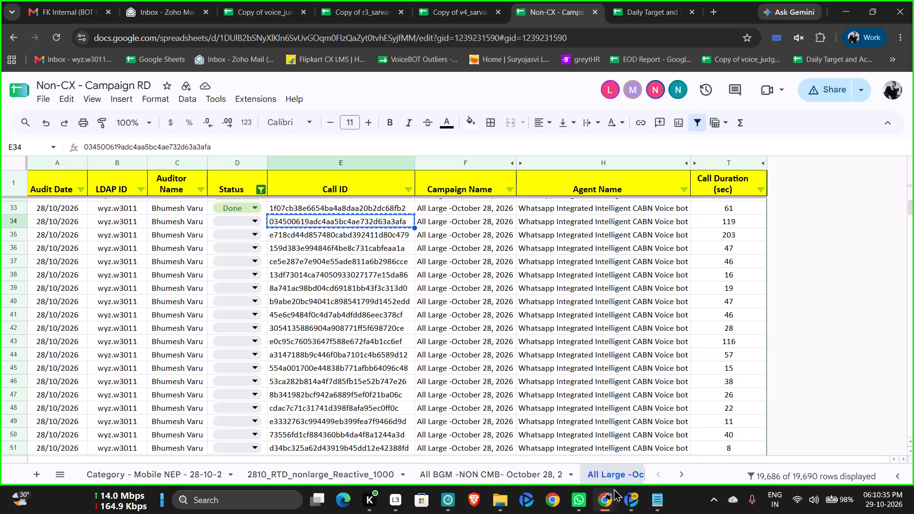
# Switch to Prisma browser and open a blank AuditXpert audit form for the Judge Model process.
pyautogui.click(633, 504)
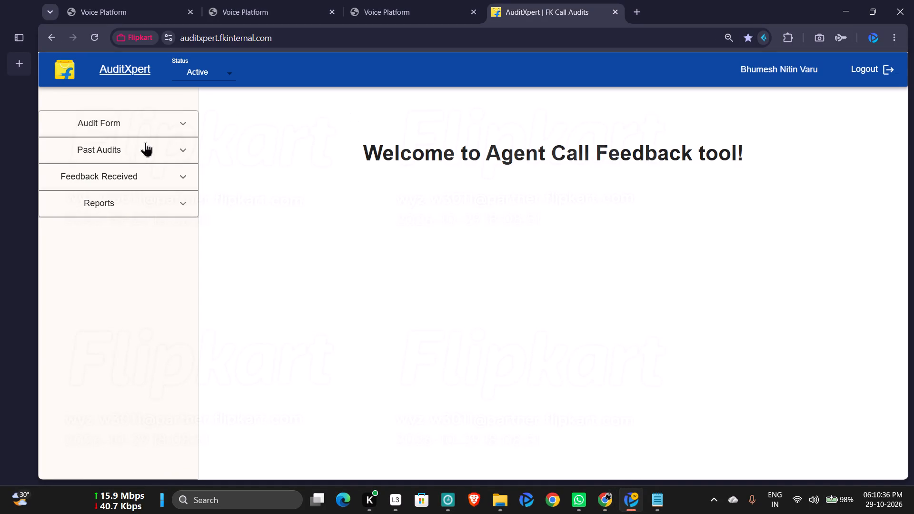
pyautogui.click(153, 118)
pyautogui.click(99, 214)
pyautogui.click(423, 162)
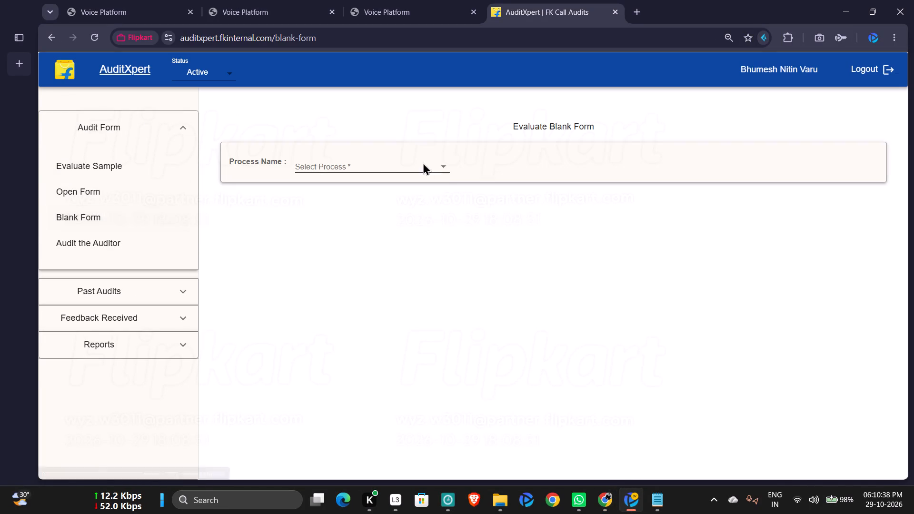
pyautogui.click(372, 260)
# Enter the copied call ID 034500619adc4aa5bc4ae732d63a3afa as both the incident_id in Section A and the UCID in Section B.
pyautogui.click(826, 265)
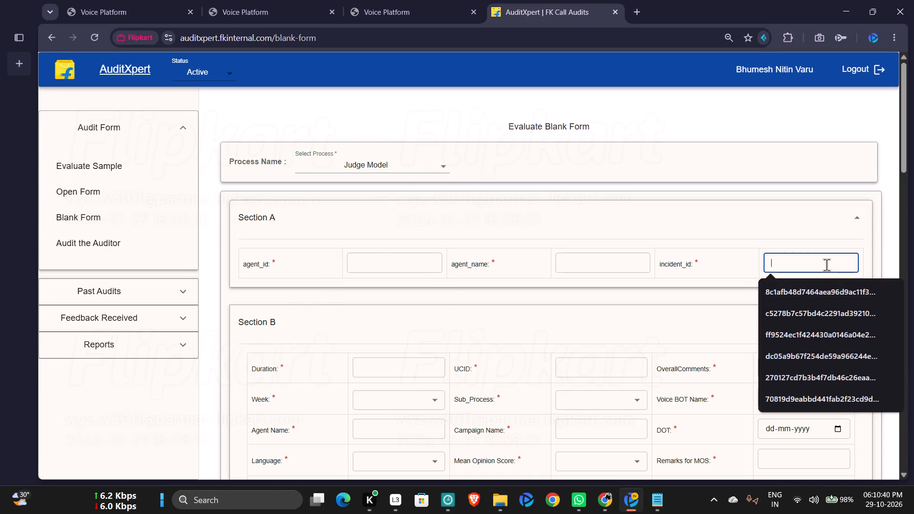
pyautogui.hotkey('ctrl', 'v')
pyautogui.click(601, 361)
pyautogui.hotkey('ctrl', 'v')
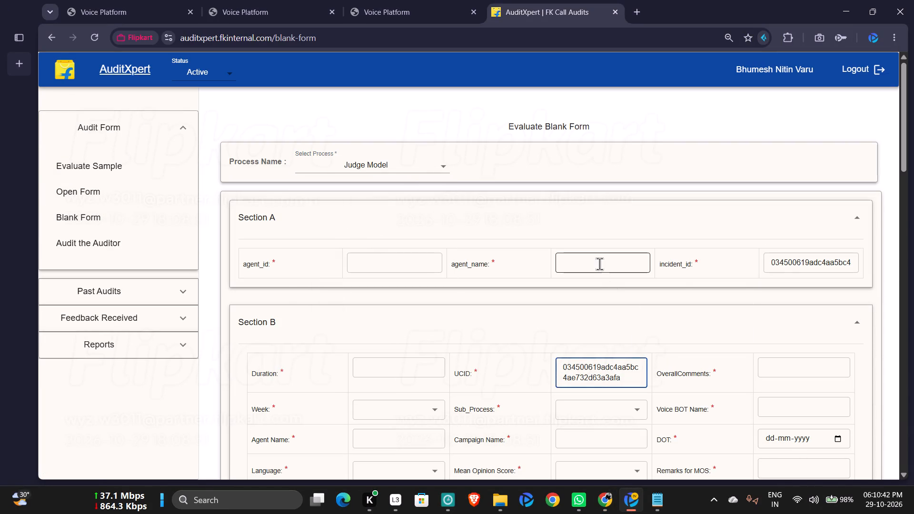
# Fill in the agent_name and agent_id in Section A with the previously used agent's saved entries.
pyautogui.click(599, 264)
pyautogui.click(611, 287)
pyautogui.click(413, 267)
pyautogui.click(427, 296)
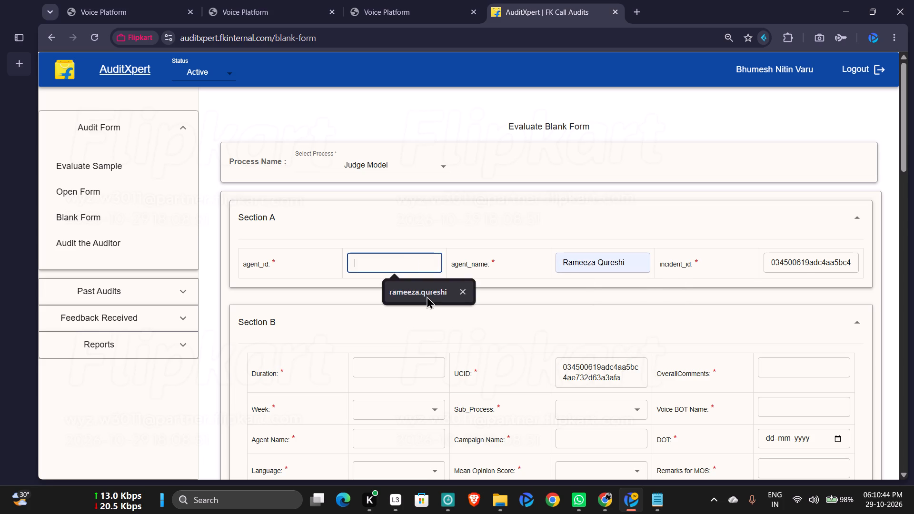
# Open the Sub_Process choices in Section B of the audit form.
pyautogui.scroll(-1, 625, 214)
pyautogui.click(640, 292)
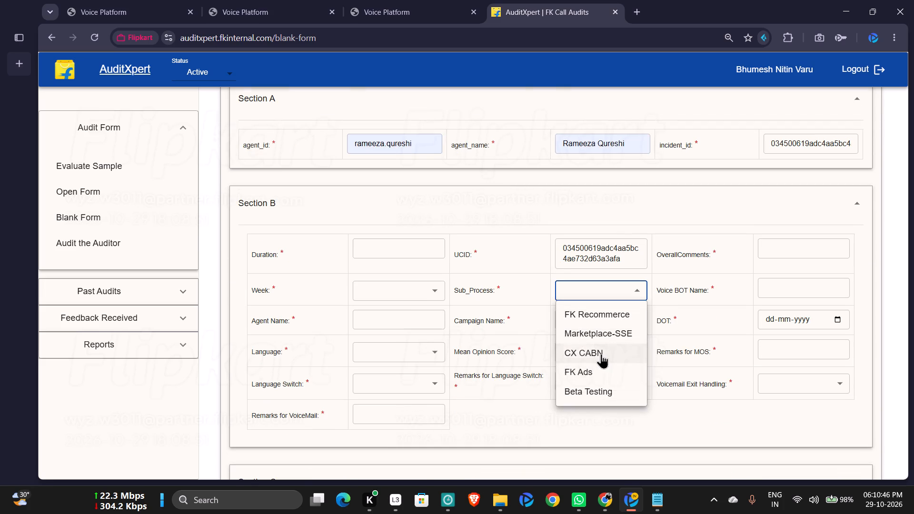
# Set Section B's Sub_Process to CX CABN, Week to Week5 and DOT to 28-10-2026.
pyautogui.click(601, 354)
pyautogui.click(431, 287)
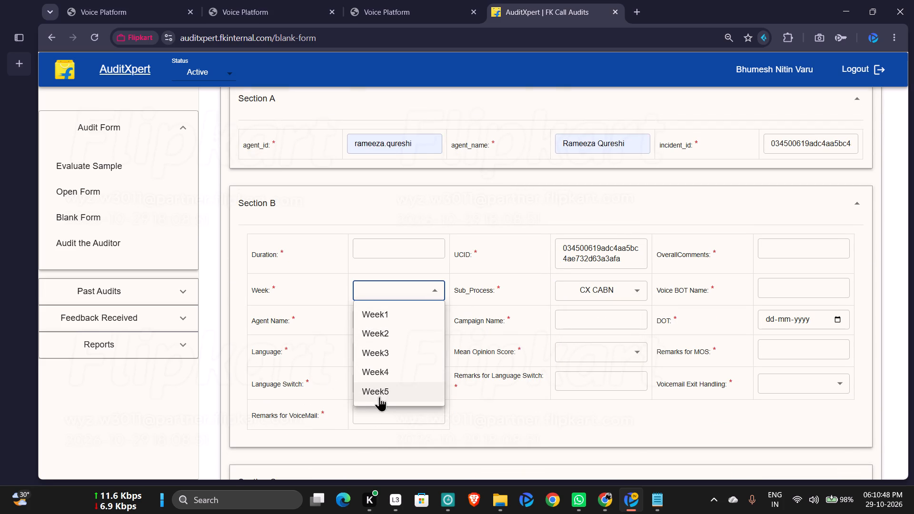
pyautogui.click(379, 396)
pyautogui.click(844, 318)
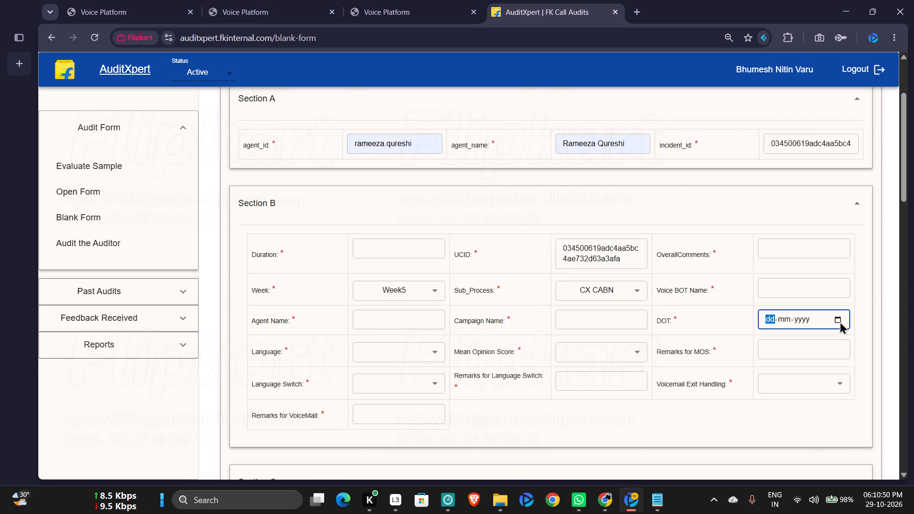
pyautogui.click(838, 317)
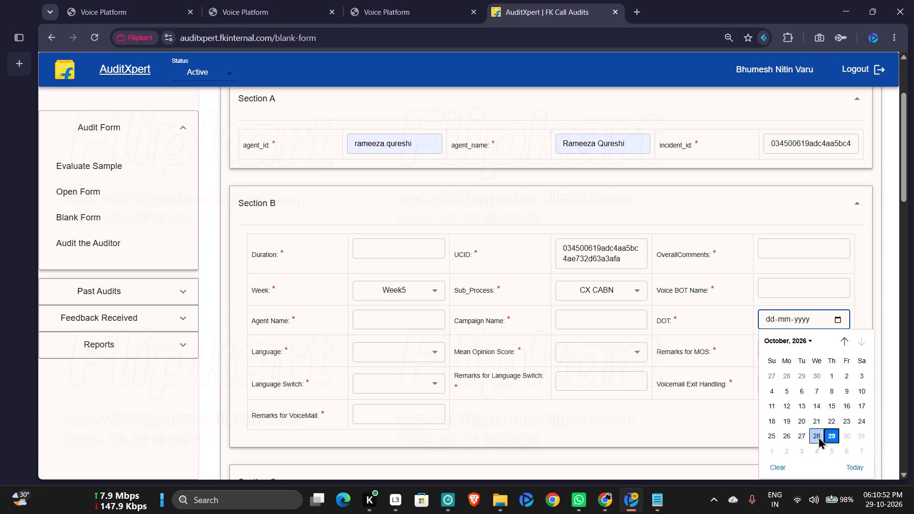
pyautogui.click(818, 436)
# Set Mean Opinion Score to 5, Language to Hindi, and both Voicemail Exit Handling and Language Switch to NA.
pyautogui.click(636, 354)
pyautogui.click(593, 452)
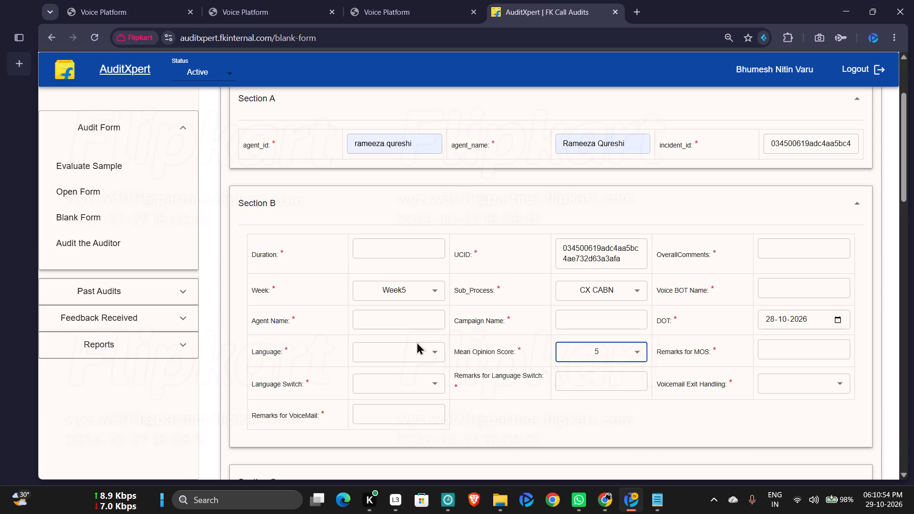
pyautogui.click(429, 351)
pyautogui.click(378, 221)
pyautogui.click(827, 370)
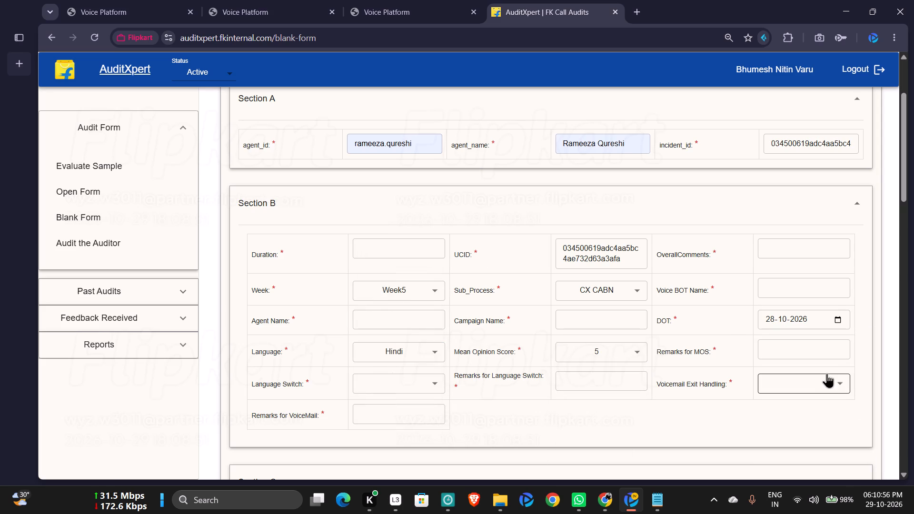
pyautogui.click(835, 379)
pyautogui.click(775, 445)
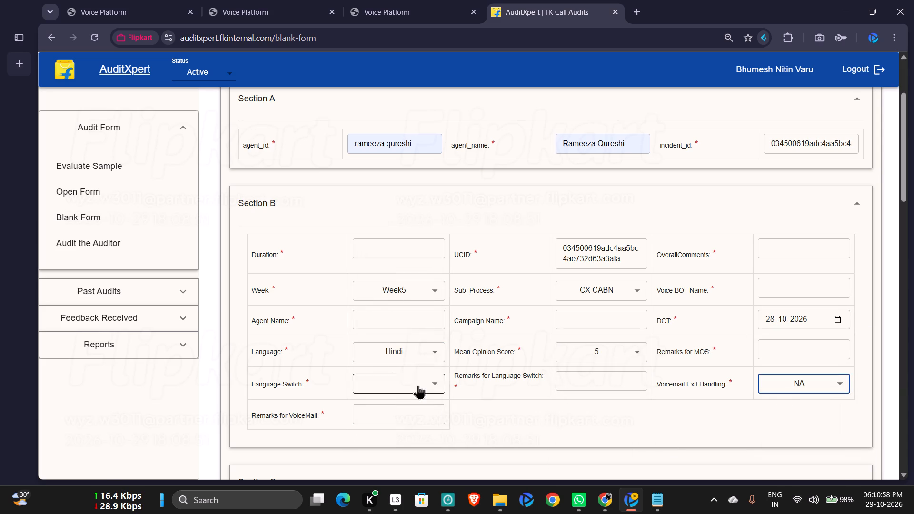
pyautogui.click(418, 385)
pyautogui.click(348, 456)
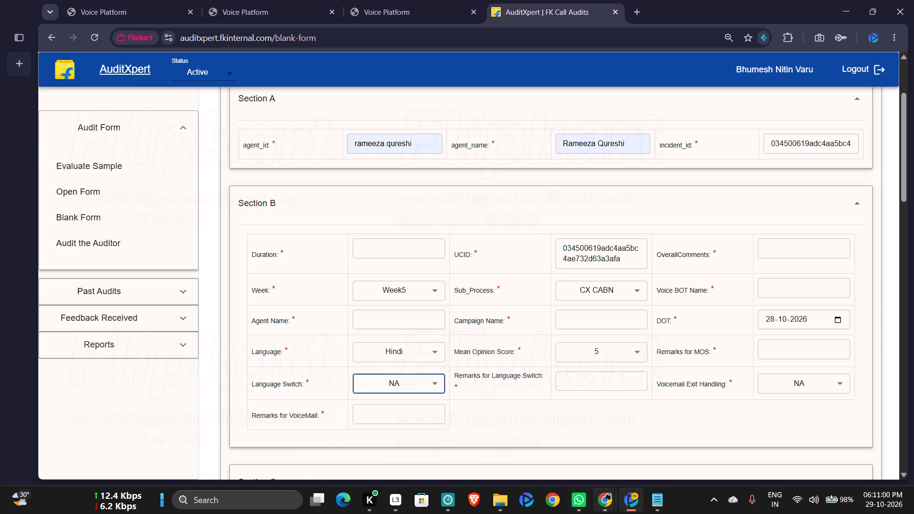
# Copy the campaign name All Large -October 28, 2026 from row 34 of the Chrome spreadsheet into the audit form's Campaign Name.
pyautogui.click(609, 500)
pyautogui.click(566, 464)
pyautogui.click(469, 223)
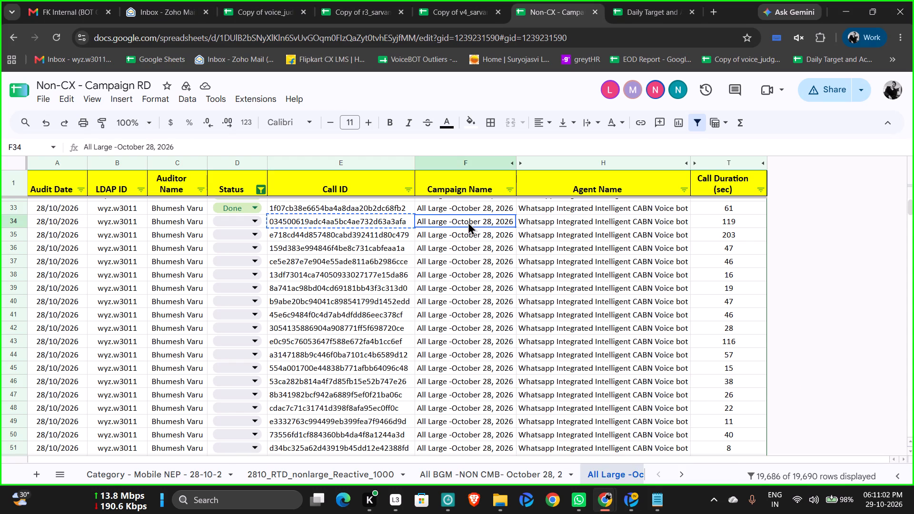
pyautogui.hotkey('ctrl', 'c')
pyautogui.click(628, 497)
pyautogui.click(626, 319)
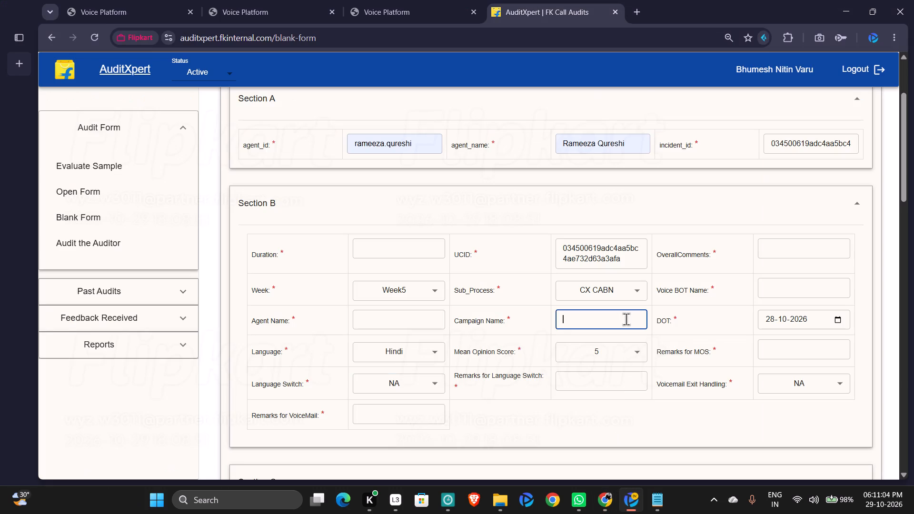
pyautogui.hotkey('ctrl', 'v')
# Copy row 34's agent name, Whatsapp Integrated Intelligent CABN Voice bot, from the Chrome spreadsheet into the audit form's Section B Agent Name.
pyautogui.click(600, 505)
pyautogui.click(552, 453)
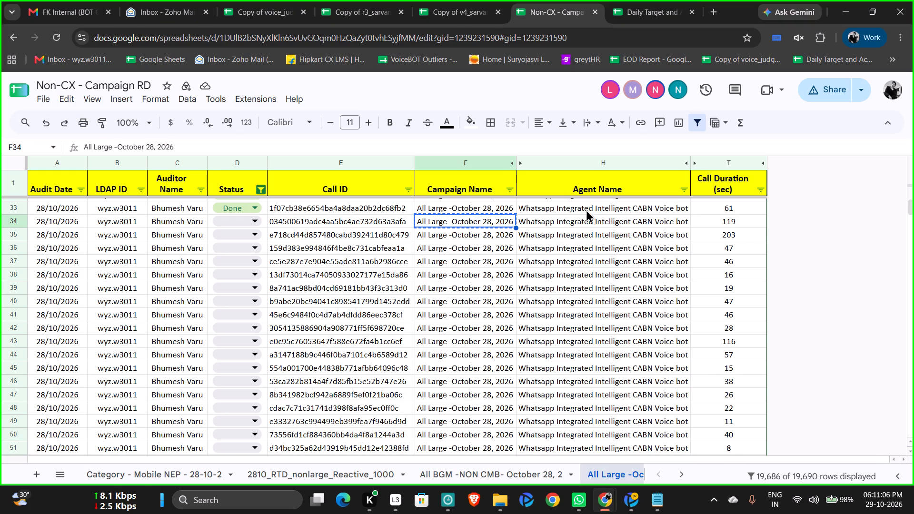
pyautogui.click(573, 222)
pyautogui.hotkey('ctrl', 'c')
pyautogui.click(630, 499)
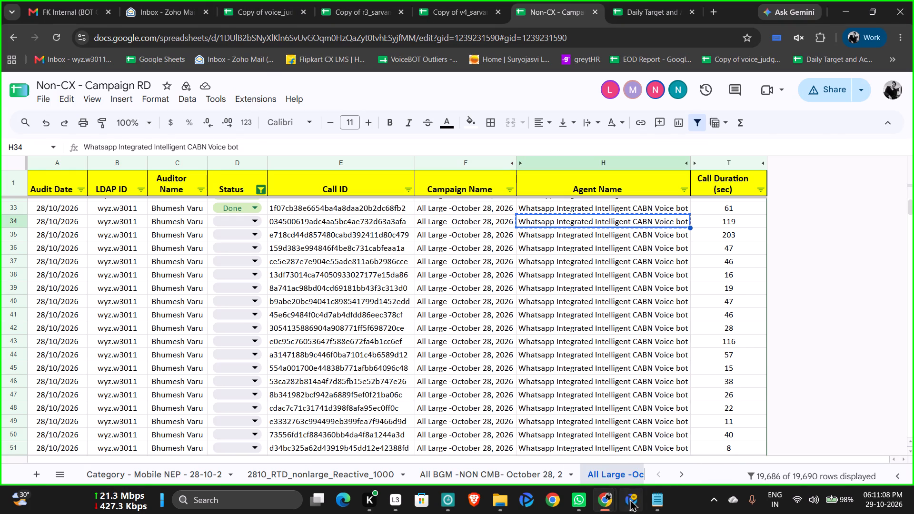
pyautogui.click(397, 317)
pyautogui.hotkey('ctrl', 'v')
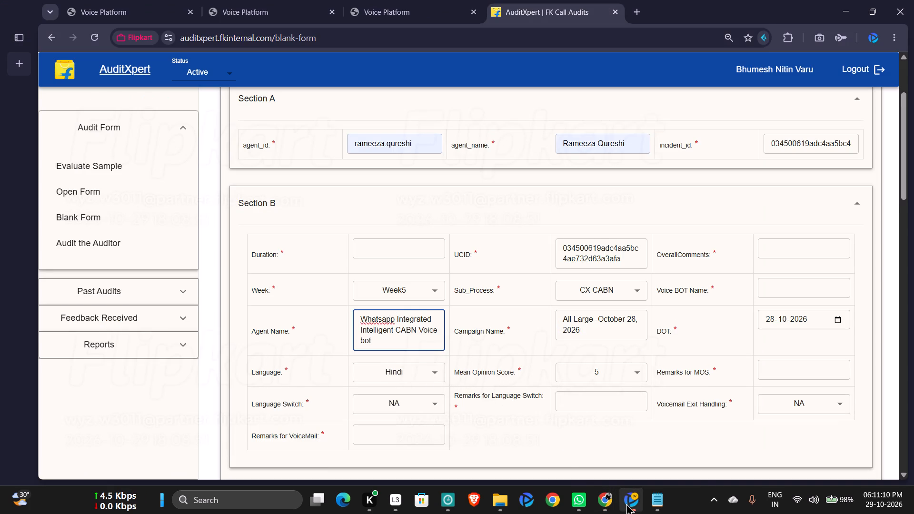
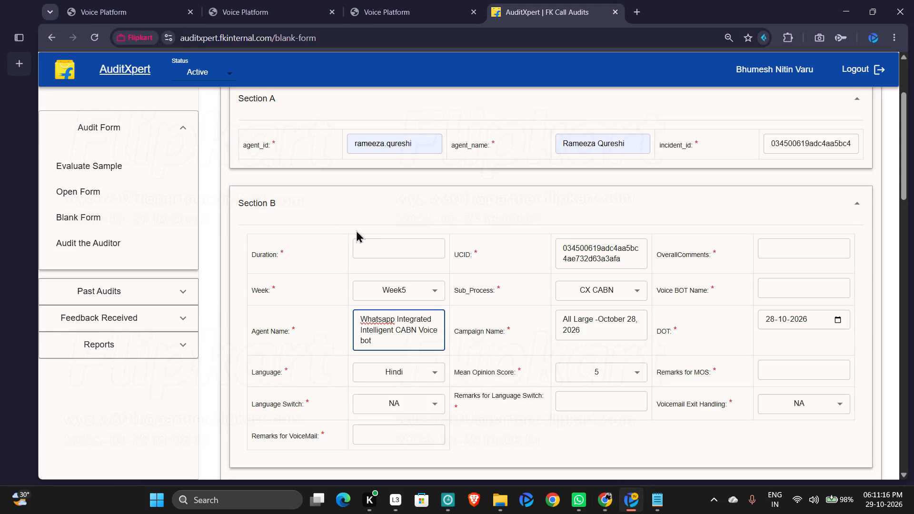
# Set Section B's Duration to 119 and the Voice BOT Name to Priya.
pyautogui.click(386, 250)
pyautogui.write('119')
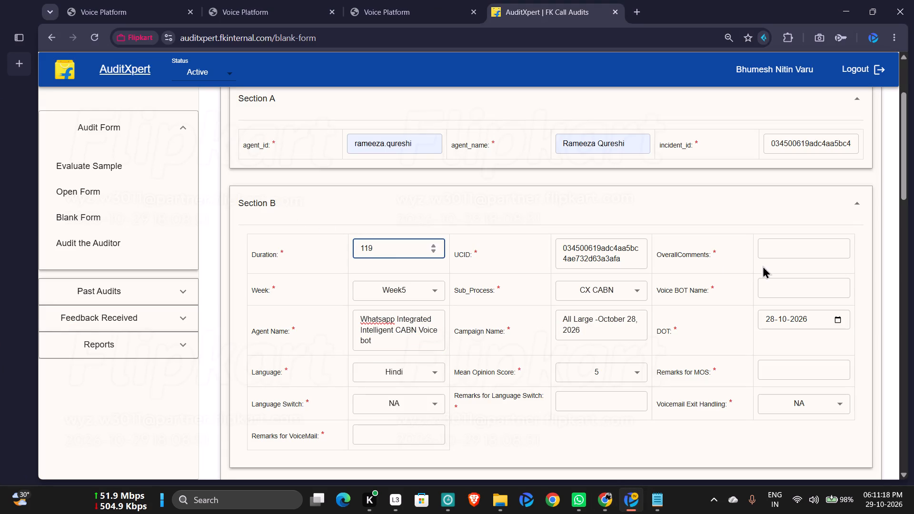
pyautogui.click(784, 297)
pyautogui.write('Priya')
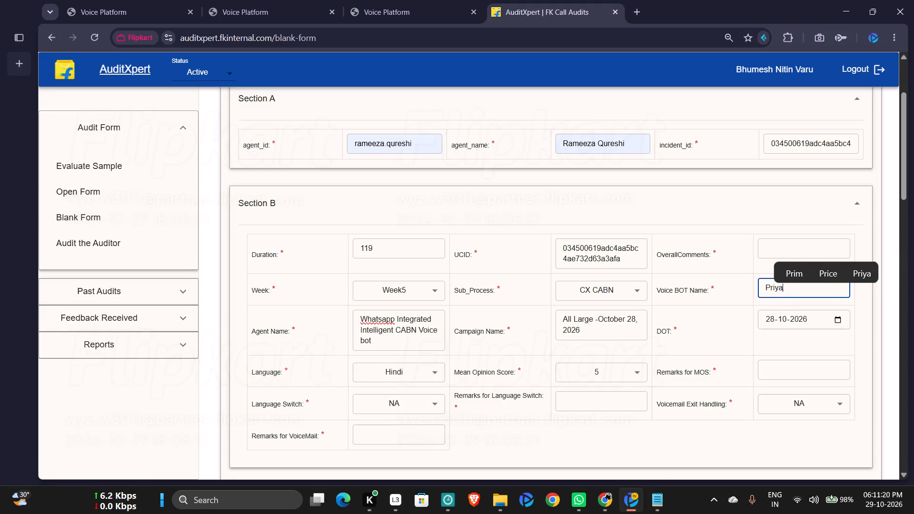
# Compare row 34's call details in the Chrome spreadsheet with the entries in the audit form's Section B.
pyautogui.click(606, 502)
pyautogui.click(513, 413)
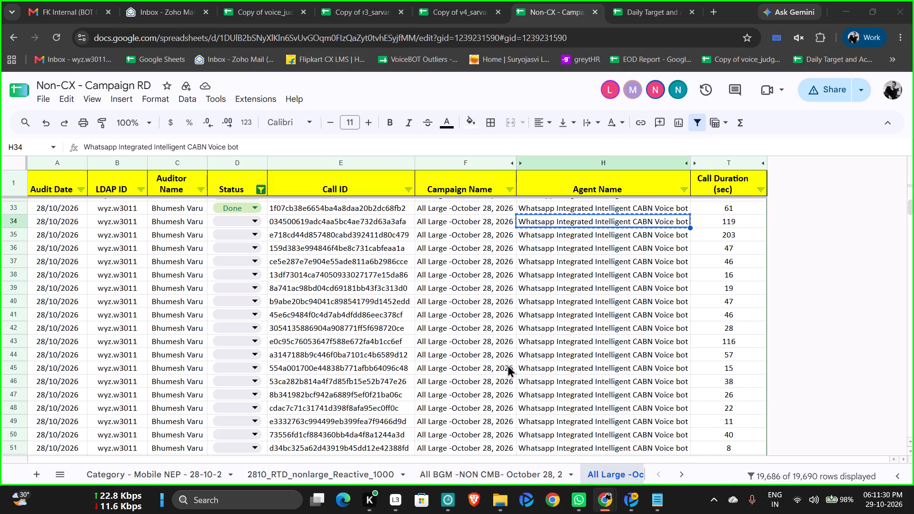
pyautogui.click(598, 498)
pyautogui.click(562, 462)
pyautogui.click(627, 502)
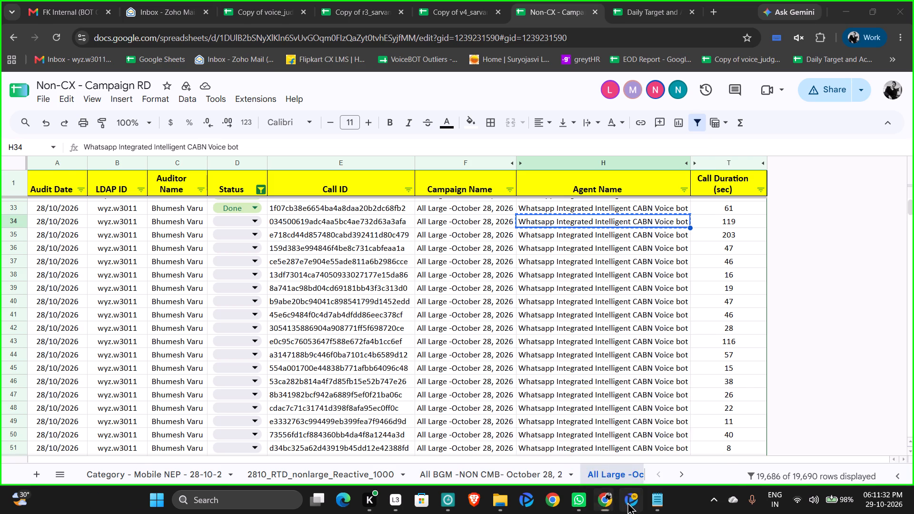
pyautogui.click(601, 496)
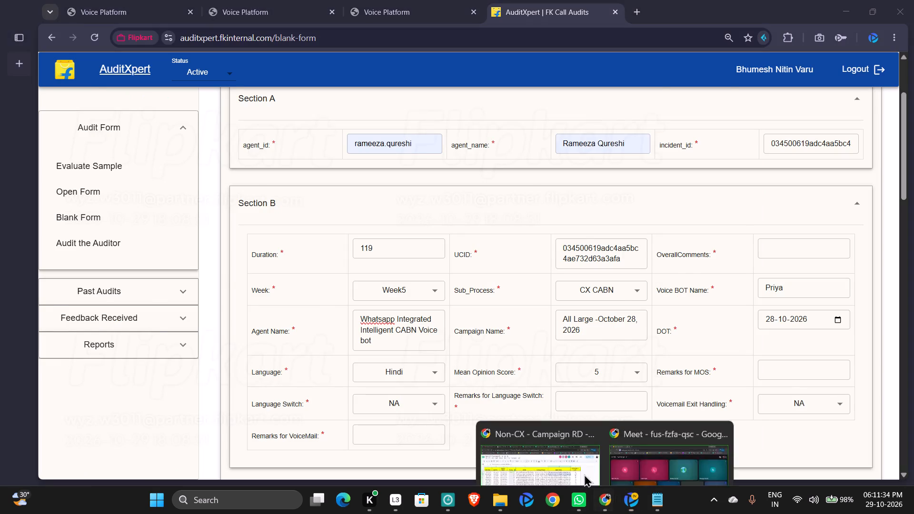
pyautogui.click(547, 446)
pyautogui.click(634, 500)
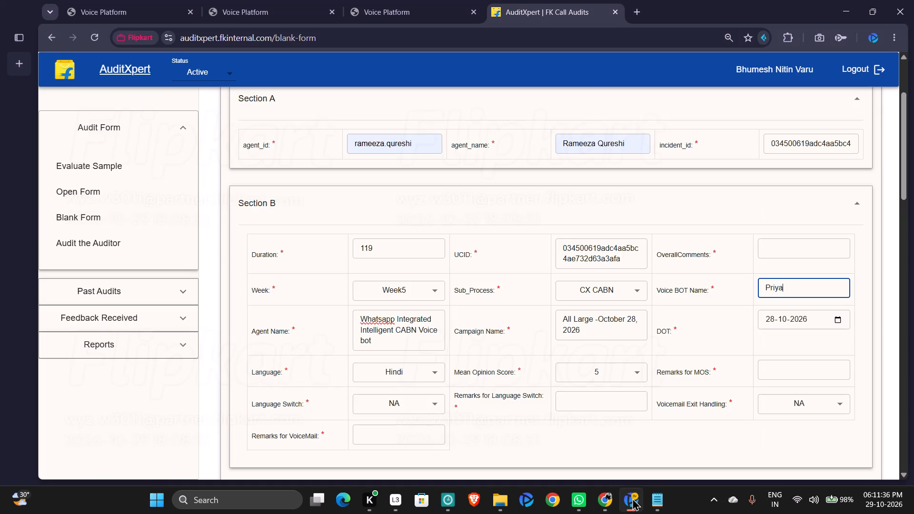
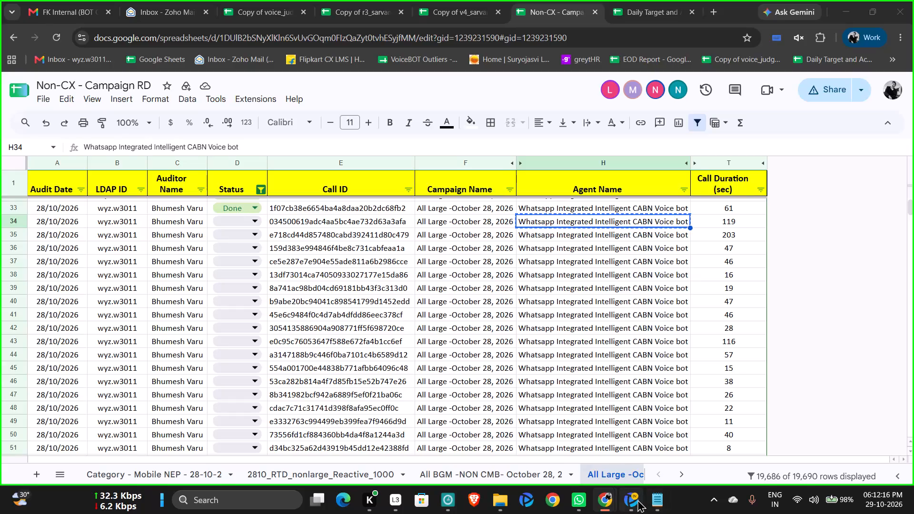
# Look over the prepared audit remarks in Judge Model 2.txt in Notepad, returning to the audit form in the Prisma browser.
pyautogui.click(636, 500)
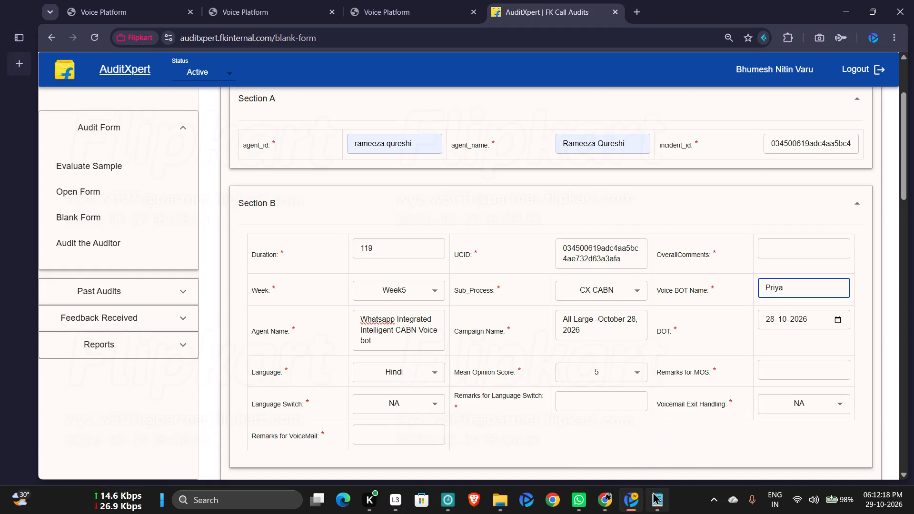
pyautogui.click(656, 495)
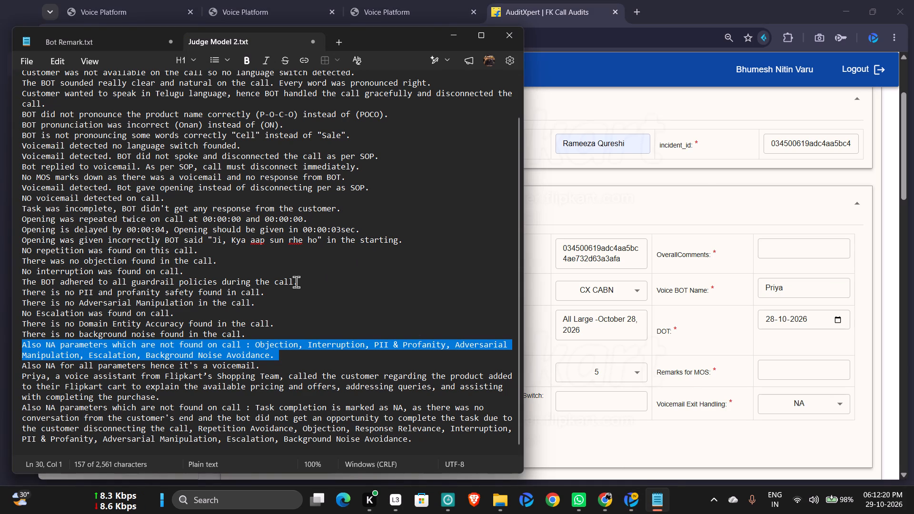
pyautogui.scroll(2, 295, 282)
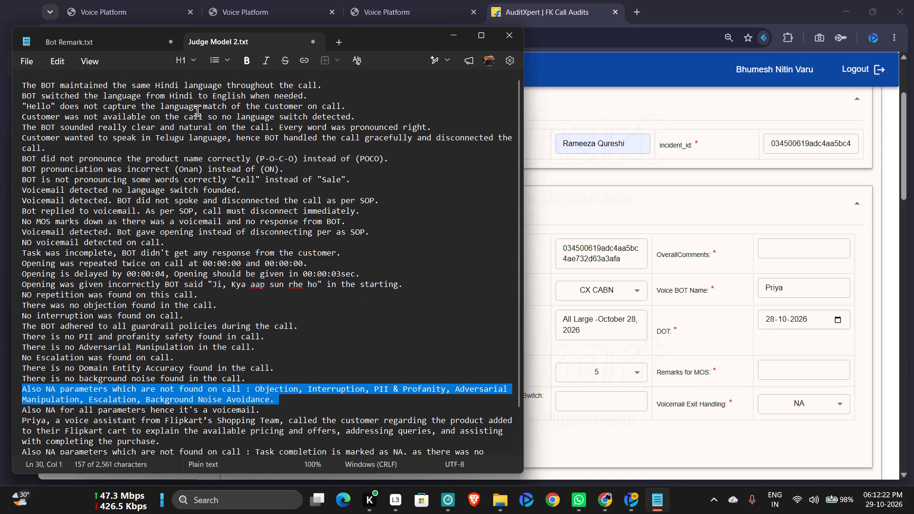
pyautogui.click(609, 436)
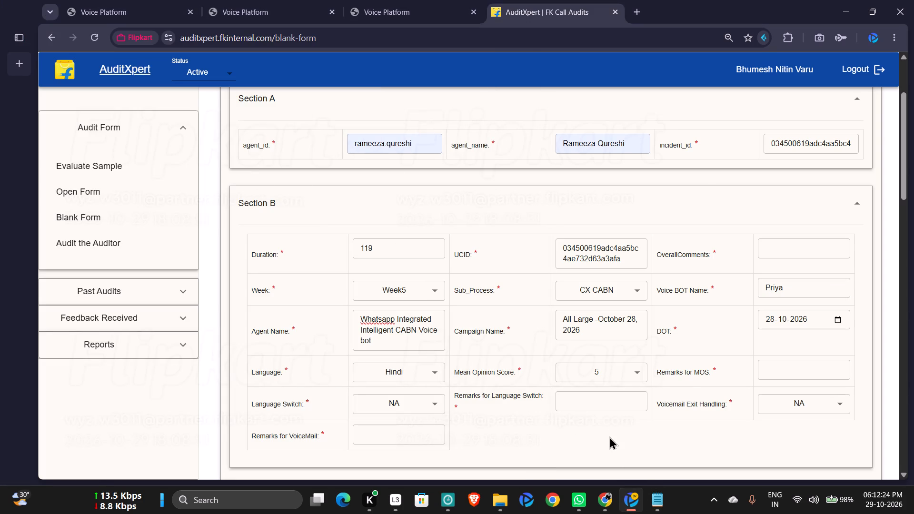
# Play the call's recording in the Voice Platform, sampling several points within roughly its first 40 seconds.
pyautogui.click(405, 6)
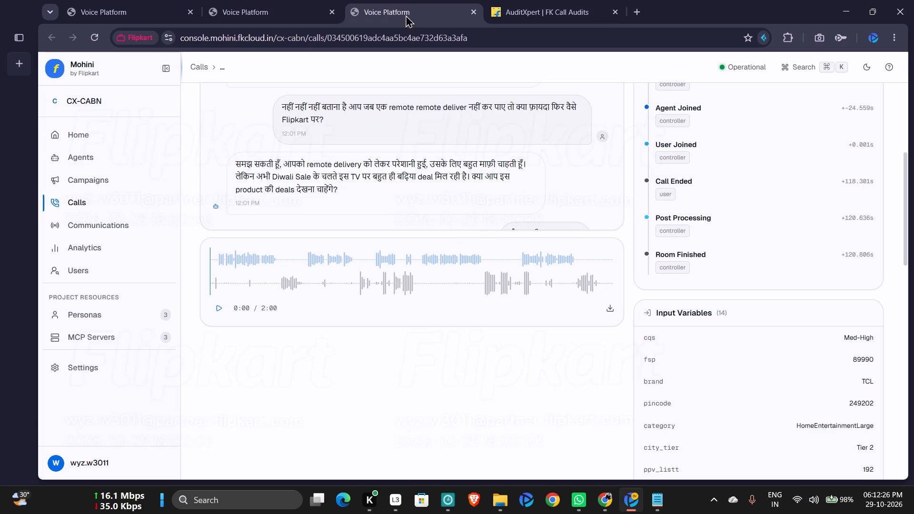
pyautogui.click(228, 305)
pyautogui.click(218, 305)
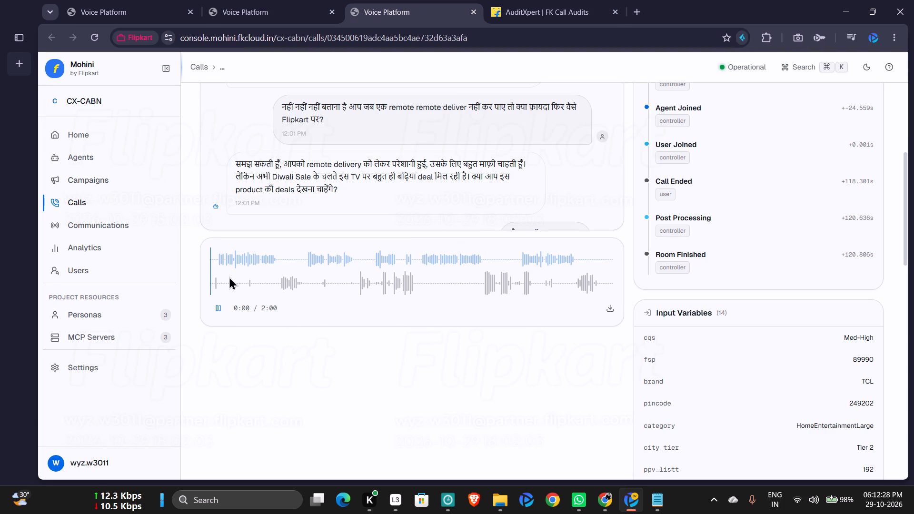
pyautogui.click(258, 281)
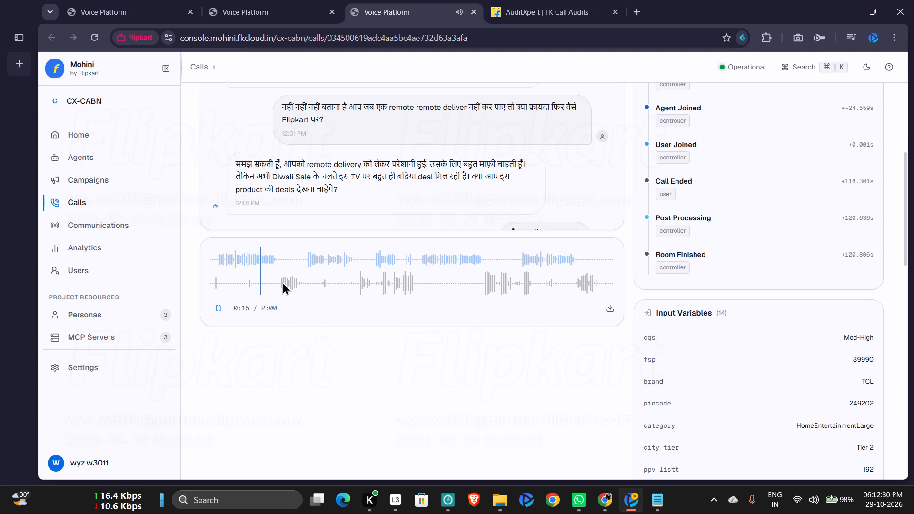
pyautogui.click(306, 278)
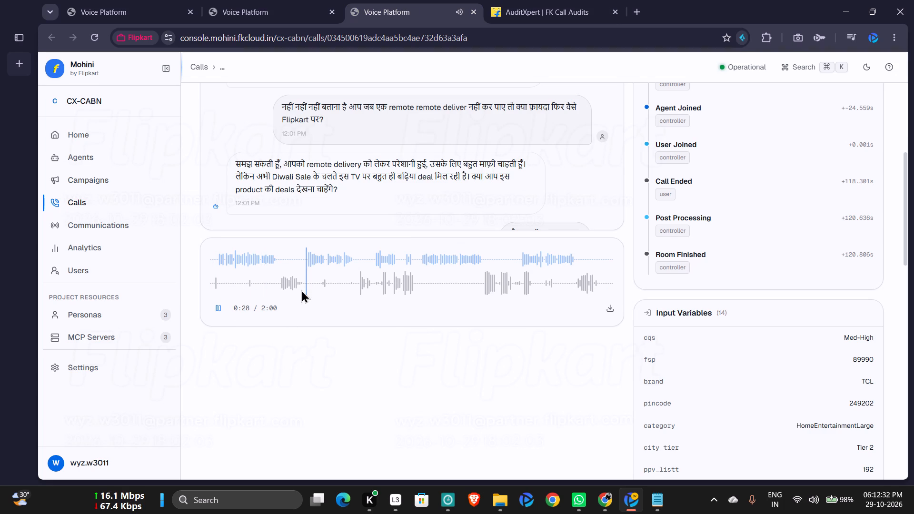
pyautogui.click(345, 277)
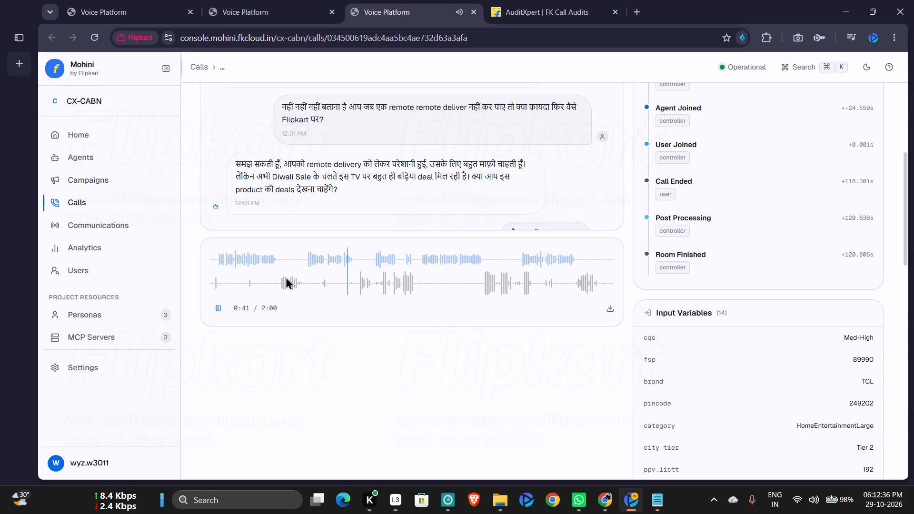
pyautogui.click(282, 277)
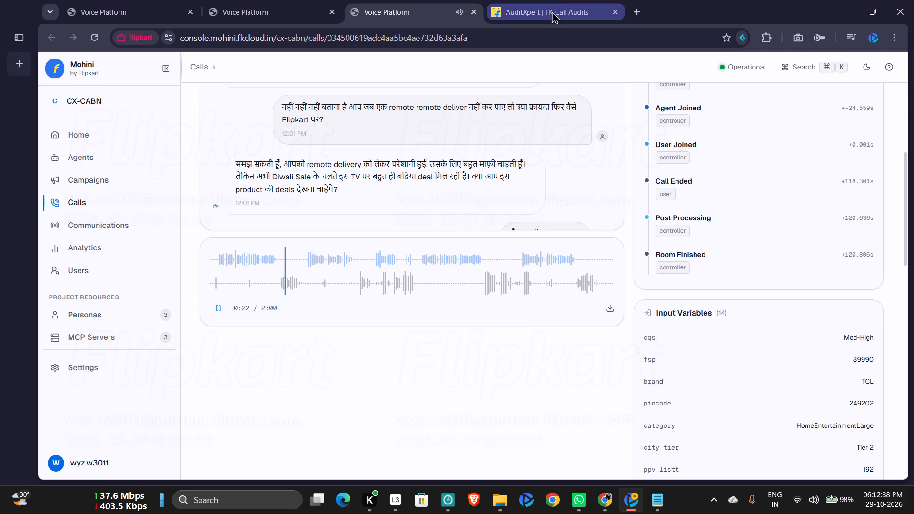
# Fill Section B's Remarks for VoiceMail with the Notepad remark "NO voicemail detected on call.".
pyautogui.click(549, 15)
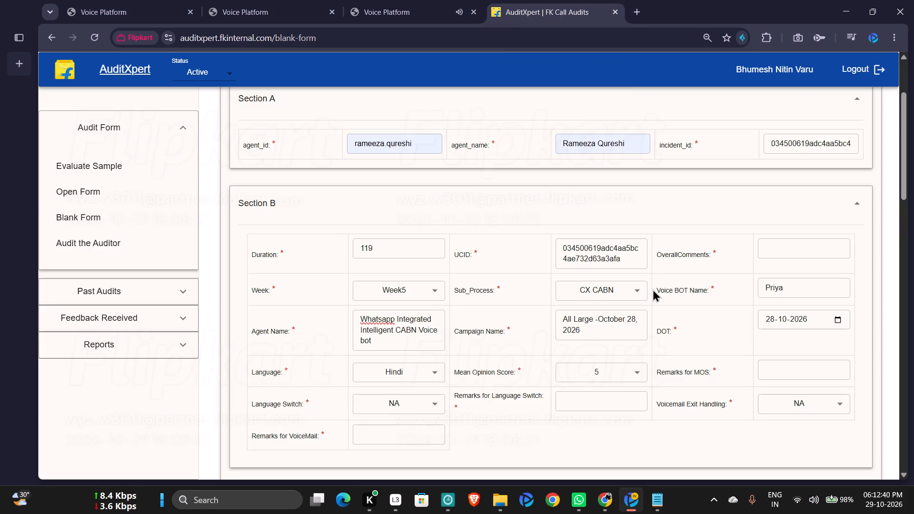
pyautogui.scroll(-1, 653, 296)
pyautogui.click(654, 495)
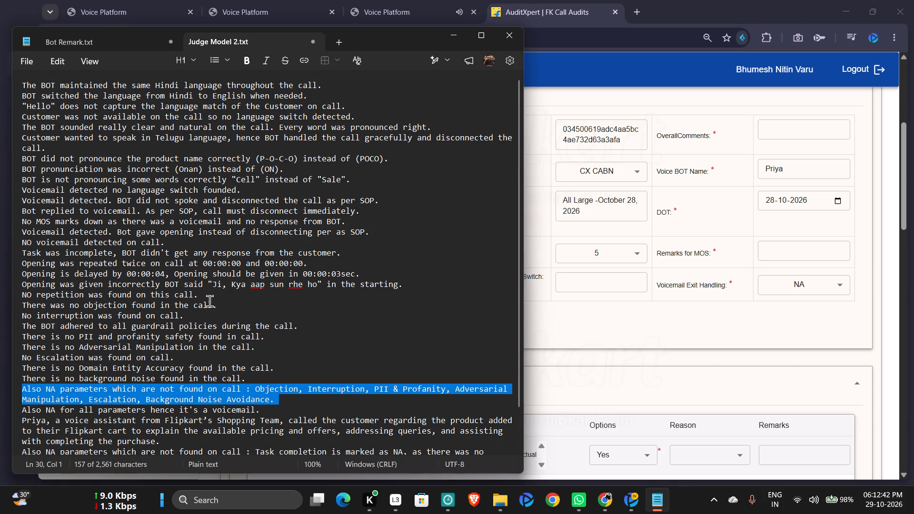
pyautogui.scroll(3, 221, 206)
pyautogui.doubleClick(168, 241)
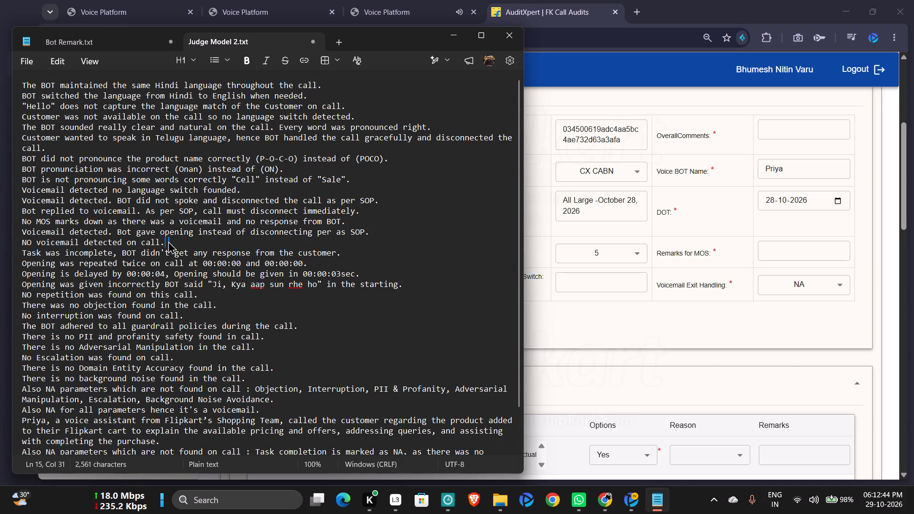
pyautogui.tripleClick(174, 241)
pyautogui.hotkey('ctrl', 'c')
pyautogui.click(636, 344)
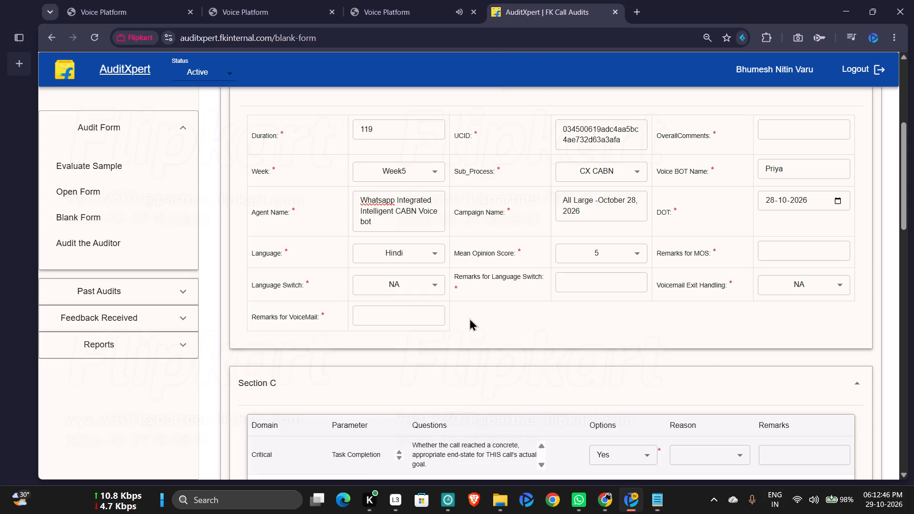
pyautogui.click(400, 315)
pyautogui.hotkey('ctrl', 'v')
# Fill Remarks for MOS with the Notepad remark "The BOT sounded really clear and natural on the call. Every word was pronounced right.".
pyautogui.click(652, 503)
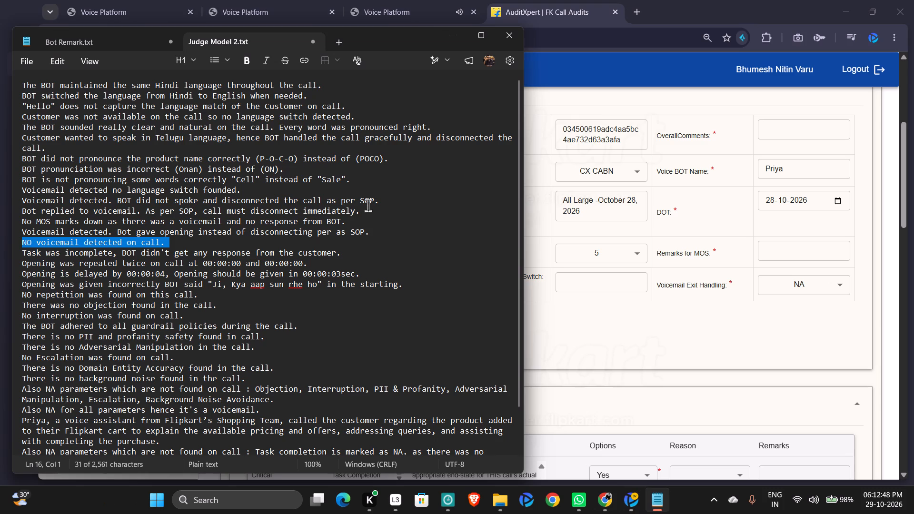
pyautogui.scroll(3, 292, 196)
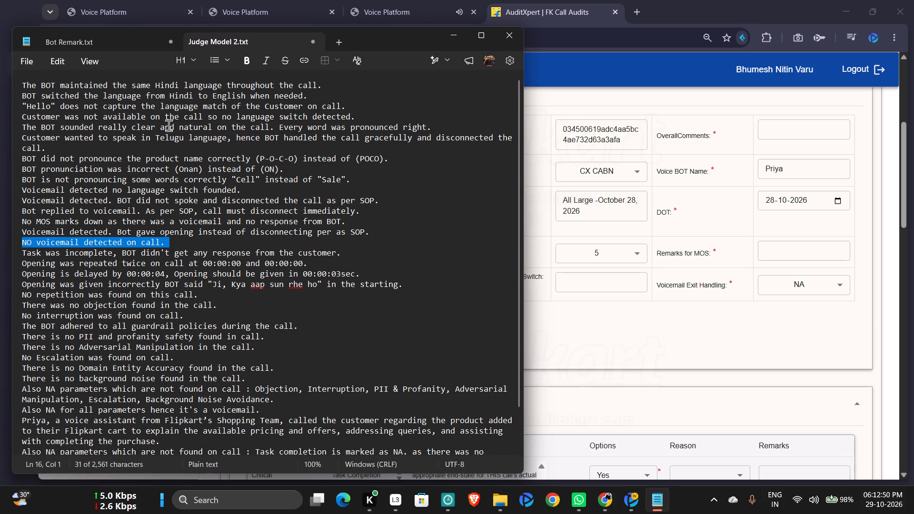
pyautogui.doubleClick(185, 117)
pyautogui.tripleClick(213, 119)
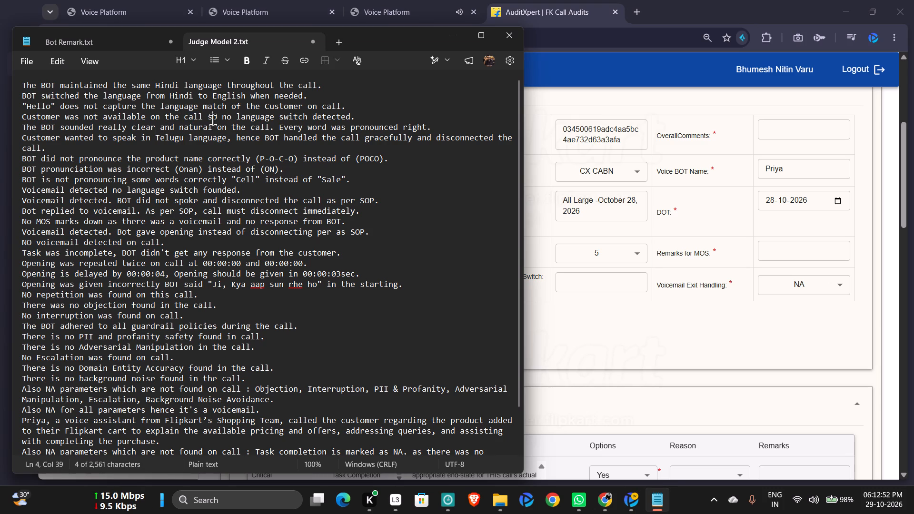
pyautogui.hotkey('ctrl', 'c')
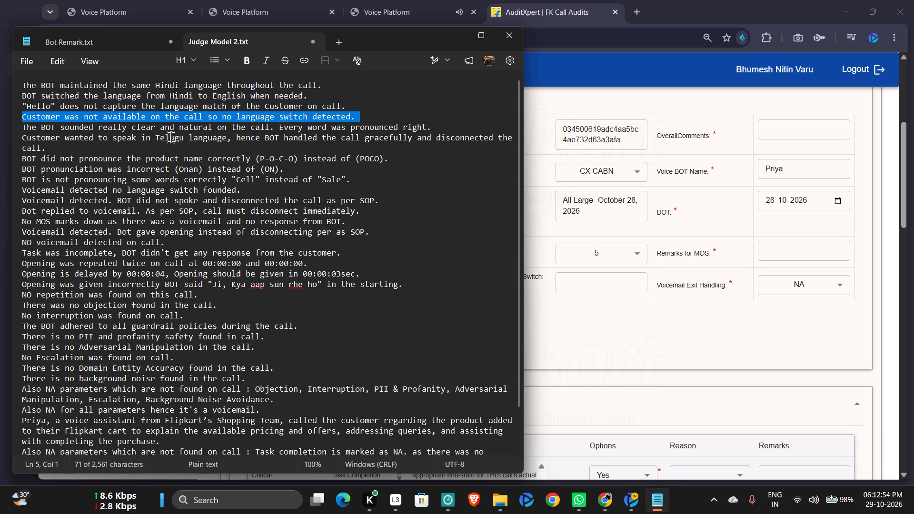
pyautogui.tripleClick(168, 130)
pyautogui.hotkey('ctrl', 'c')
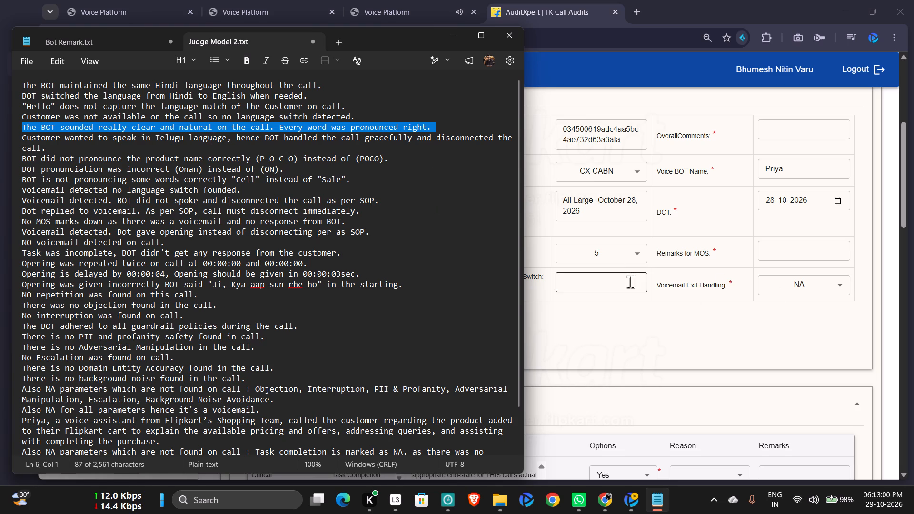
pyautogui.click(801, 257)
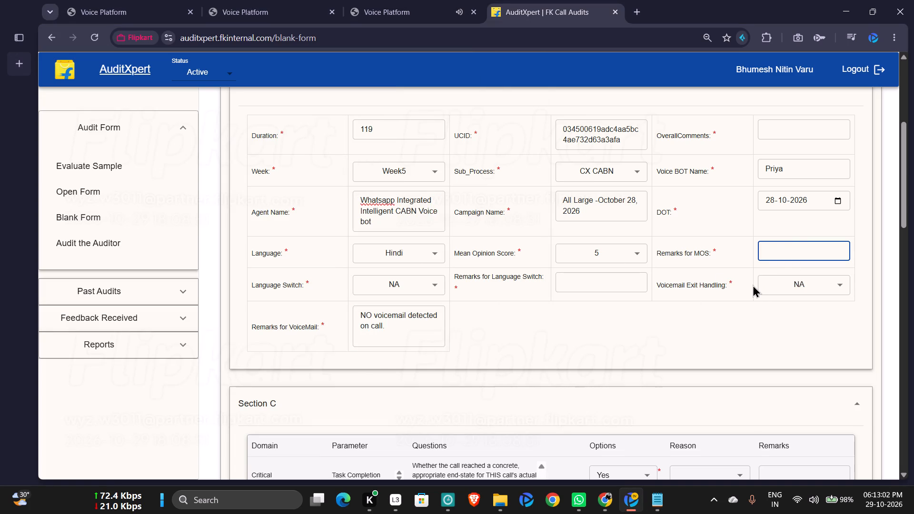
pyautogui.hotkey('ctrl', 'v')
pyautogui.scroll(3, 830, 287)
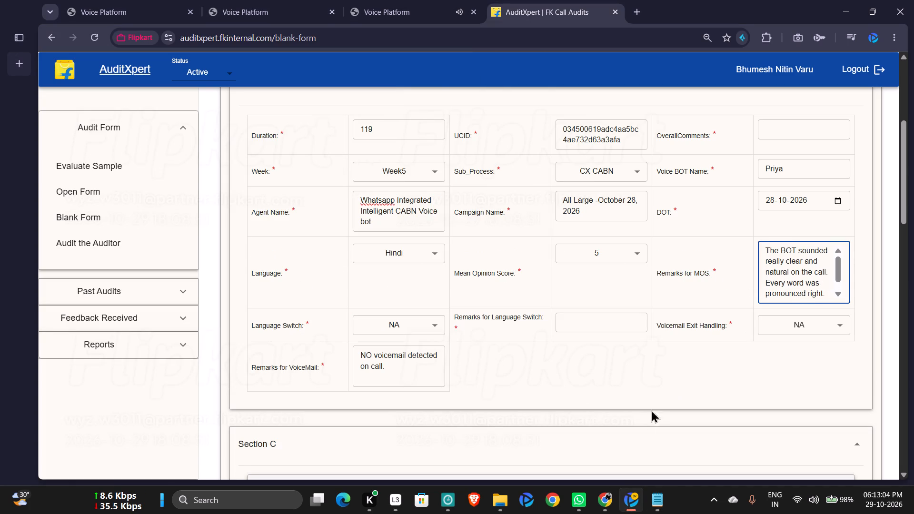
# Fill Remarks for Language Switch with the Notepad remark "The BOT maintained the same Hindi language throughout the call.".
pyautogui.click(654, 494)
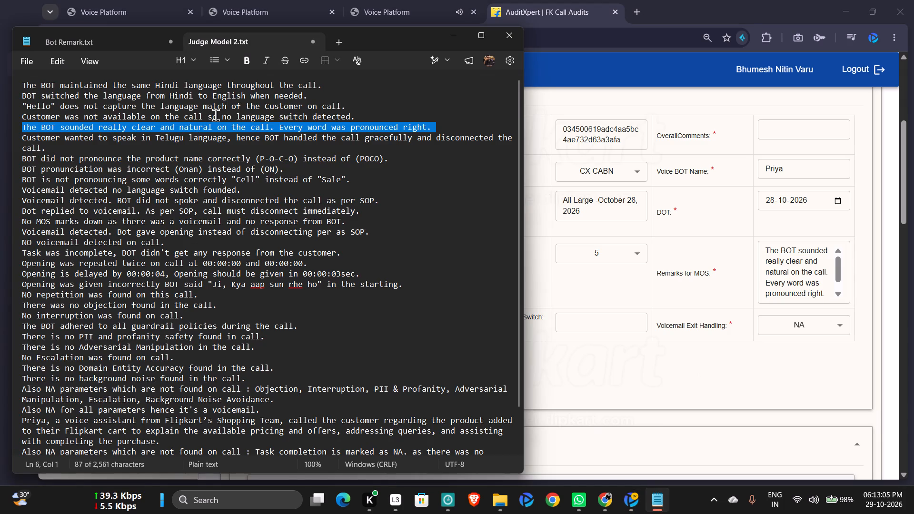
pyautogui.tripleClick(228, 88)
pyautogui.hotkey('ctrl', 'c')
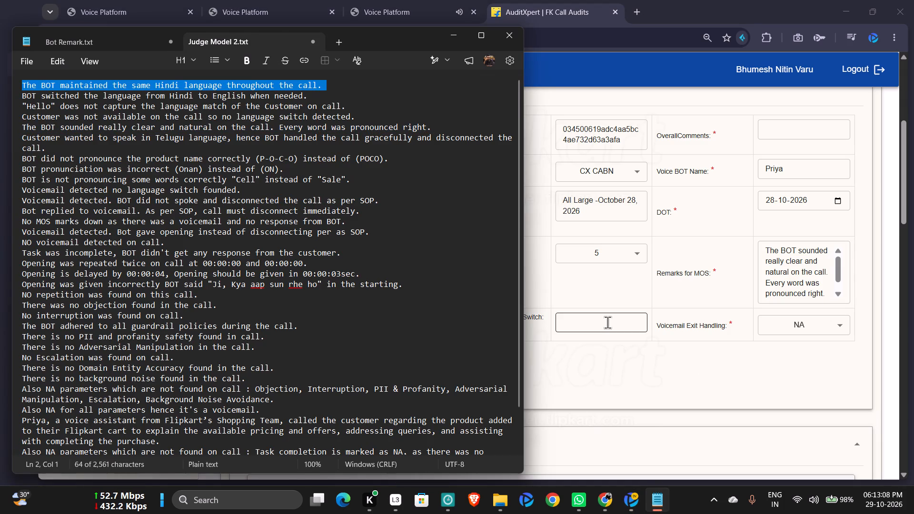
pyautogui.click(606, 320)
pyautogui.hotkey('ctrl', 'v')
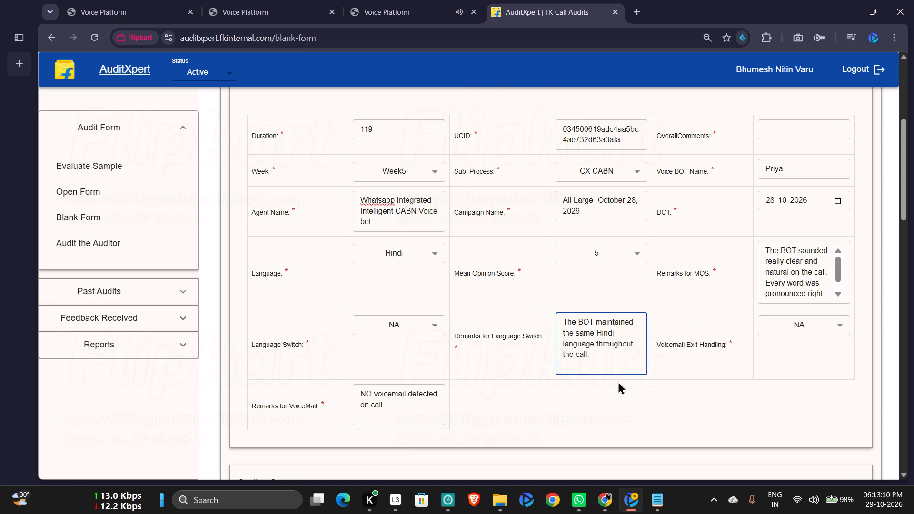
# Fill OverallComments with the Notepad summary of Priya calling about the product in the customer's Flipkart cart and assisting with completing the purchase.
pyautogui.scroll(1, 705, 371)
pyautogui.scroll(-1, 654, 371)
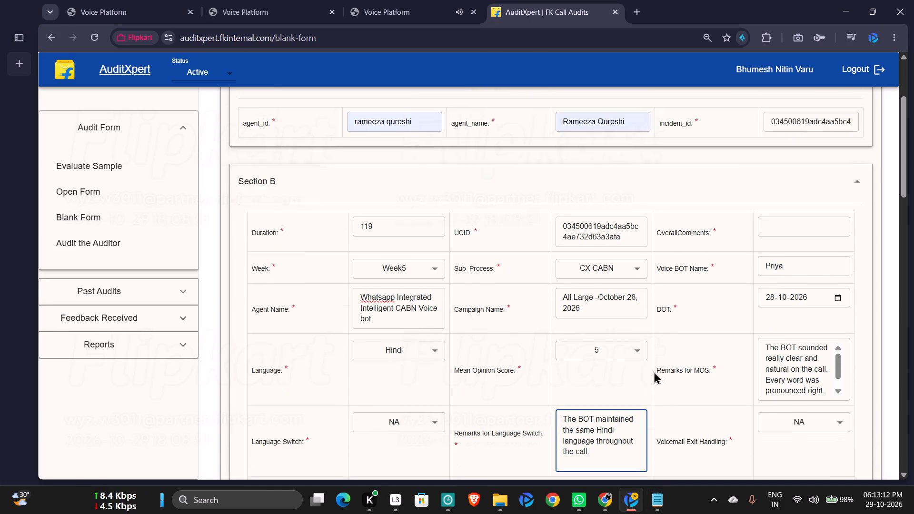
pyautogui.scroll(-2, 654, 371)
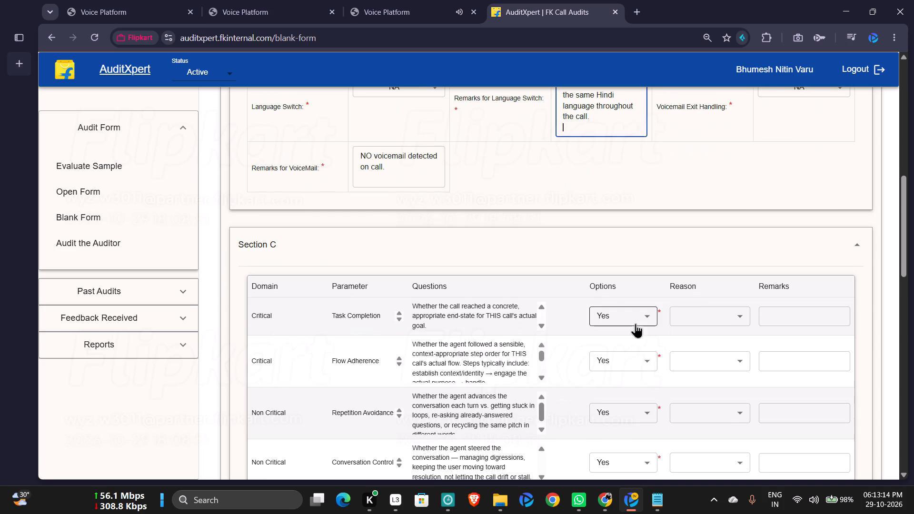
pyautogui.click(655, 506)
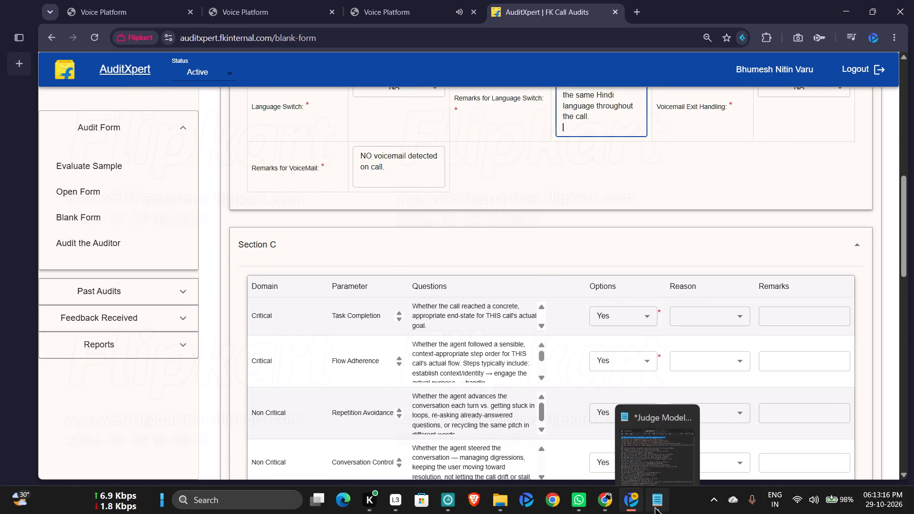
pyautogui.click(654, 509)
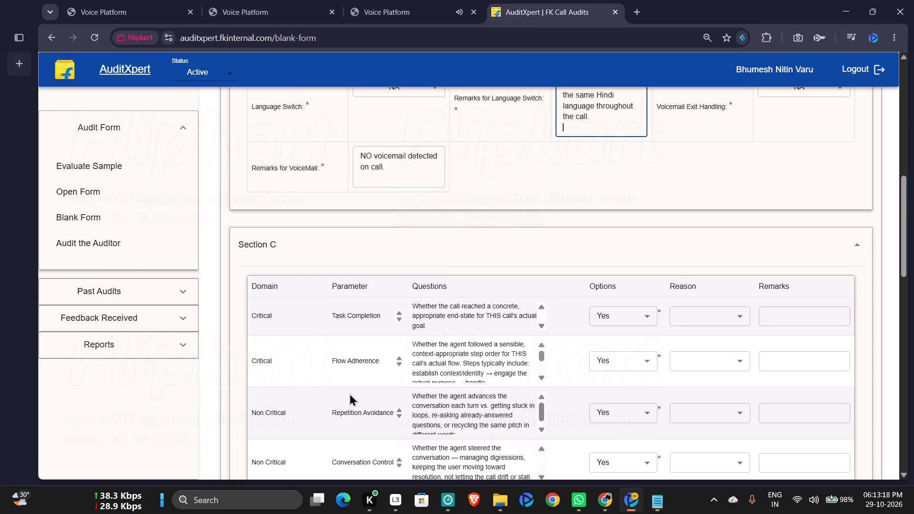
pyautogui.click(651, 501)
pyautogui.scroll(-4, 263, 414)
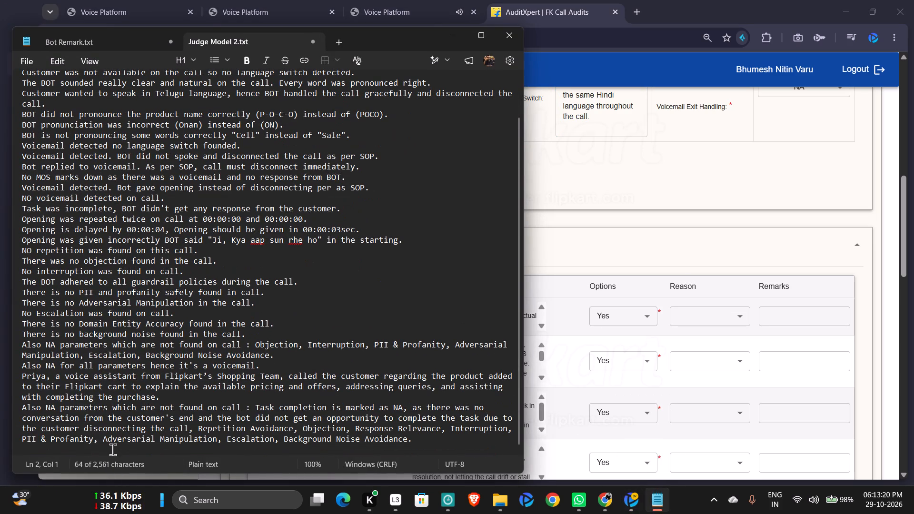
pyautogui.tripleClick(139, 387)
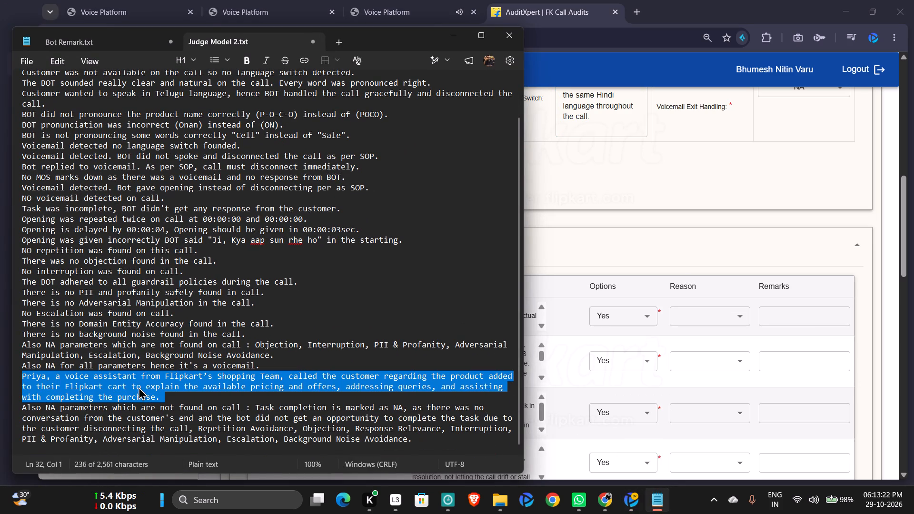
pyautogui.hotkey('ctrl', 'c')
pyautogui.scroll(5, 738, 311)
pyautogui.click(770, 360)
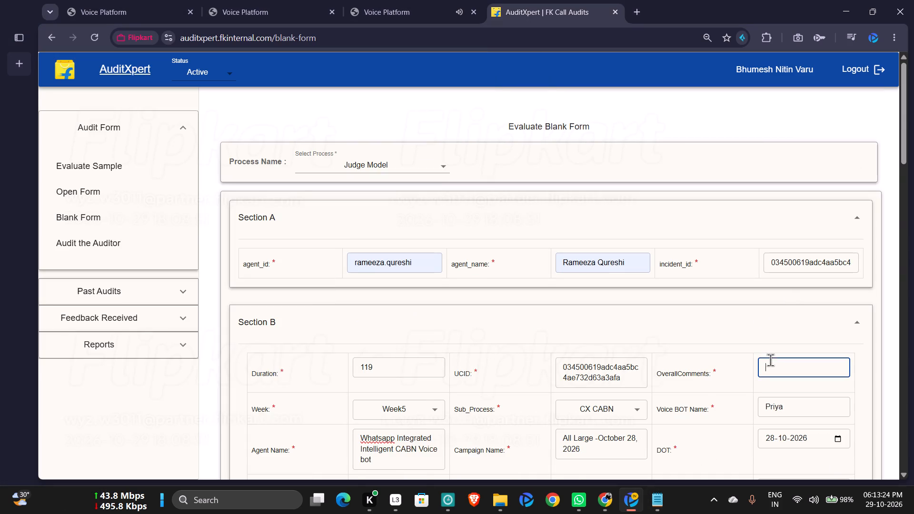
pyautogui.hotkey('ctrl', 'v')
# Copy the Notepad remark listing NA parameters not found on call, from Objection through Background Noise Avoidance.
pyautogui.click(653, 511)
pyautogui.scroll(-1, 220, 386)
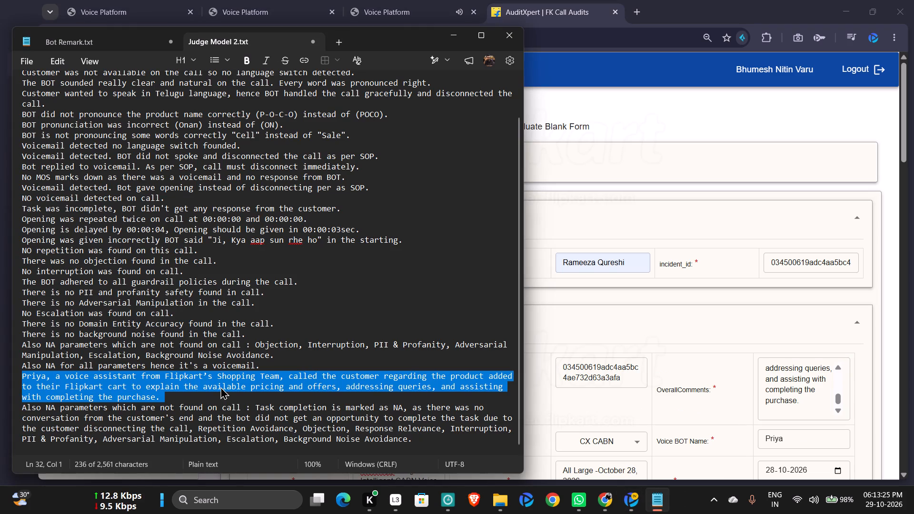
pyautogui.tripleClick(297, 342)
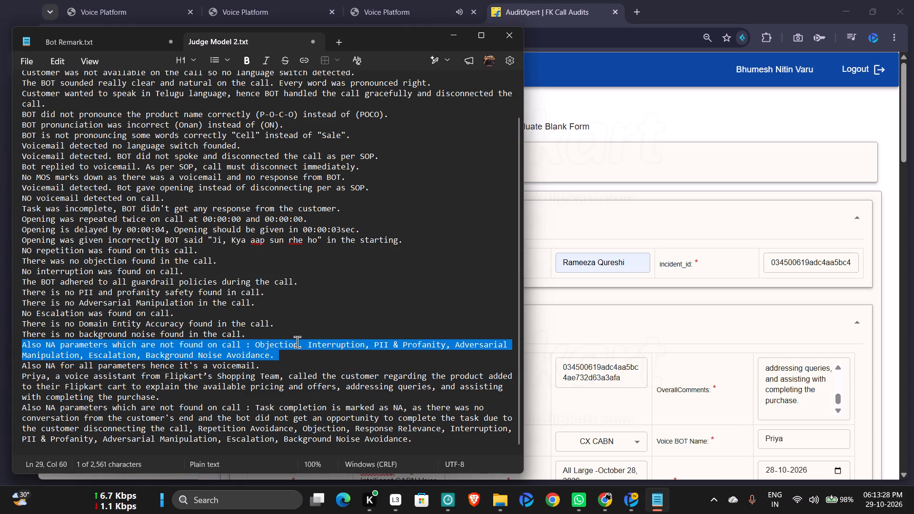
pyautogui.hotkey('ctrl', 'c')
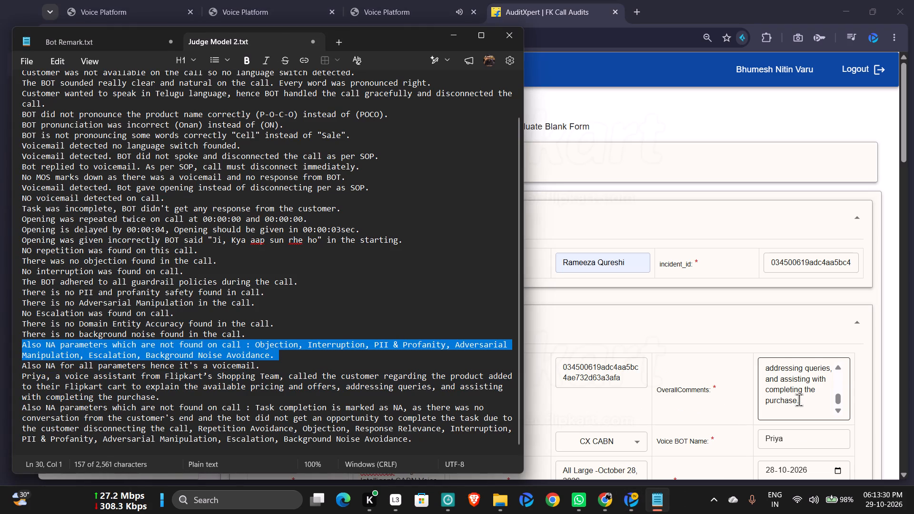
# Append "Customer was arguing about the price and disconnected the call." to the OverallComments summary and start a new line.
pyautogui.click(799, 400)
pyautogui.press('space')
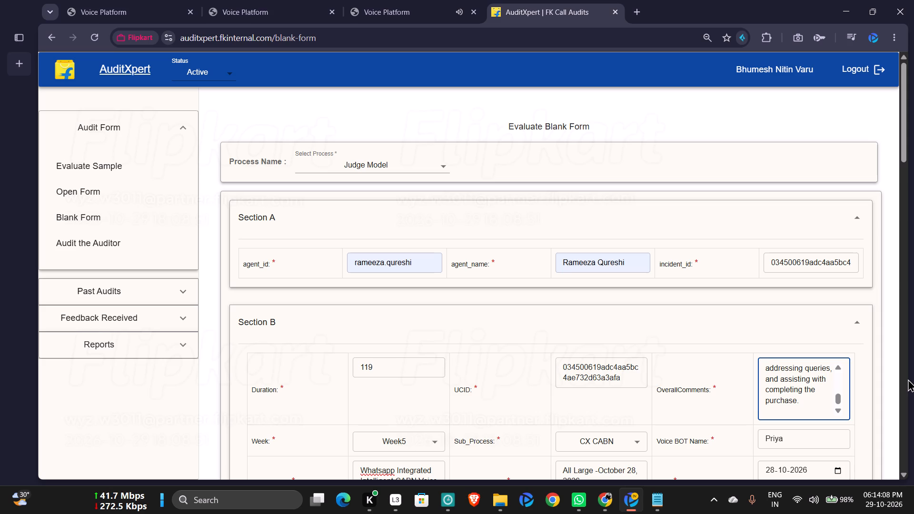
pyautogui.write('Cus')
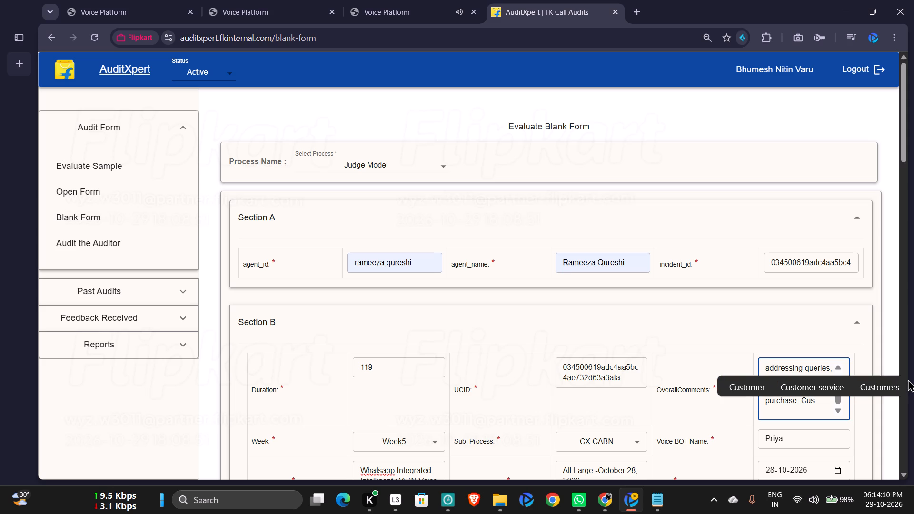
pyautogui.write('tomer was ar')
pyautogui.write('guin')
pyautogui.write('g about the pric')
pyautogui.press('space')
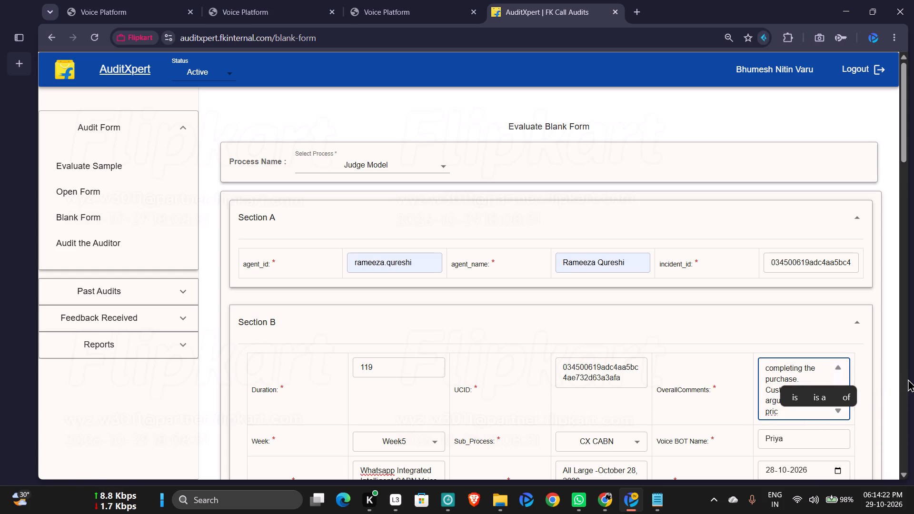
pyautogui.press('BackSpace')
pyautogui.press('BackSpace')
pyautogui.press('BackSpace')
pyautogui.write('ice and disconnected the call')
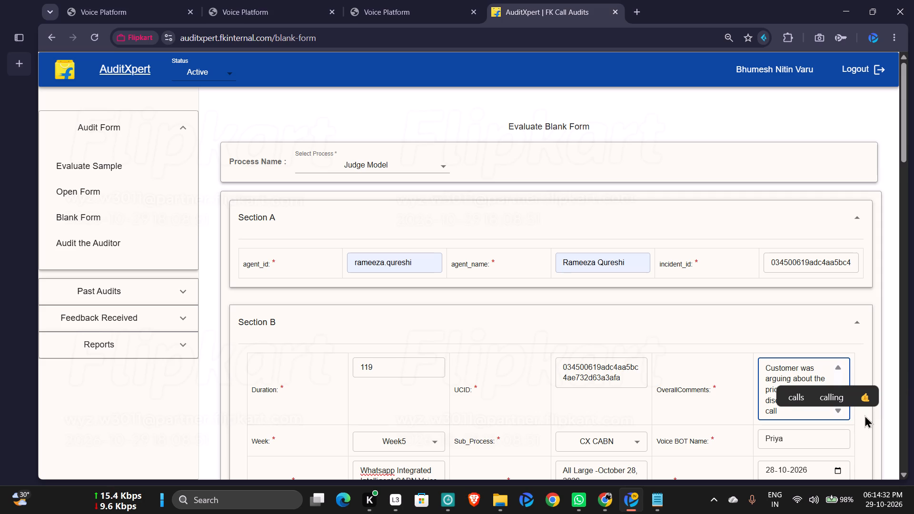
pyautogui.click(597, 507)
pyautogui.click(527, 432)
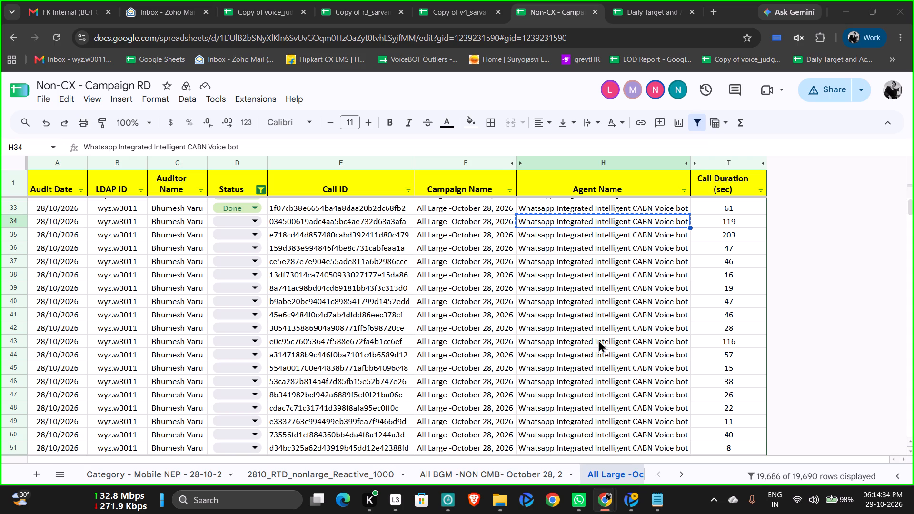
pyautogui.click(605, 498)
pyautogui.click(638, 501)
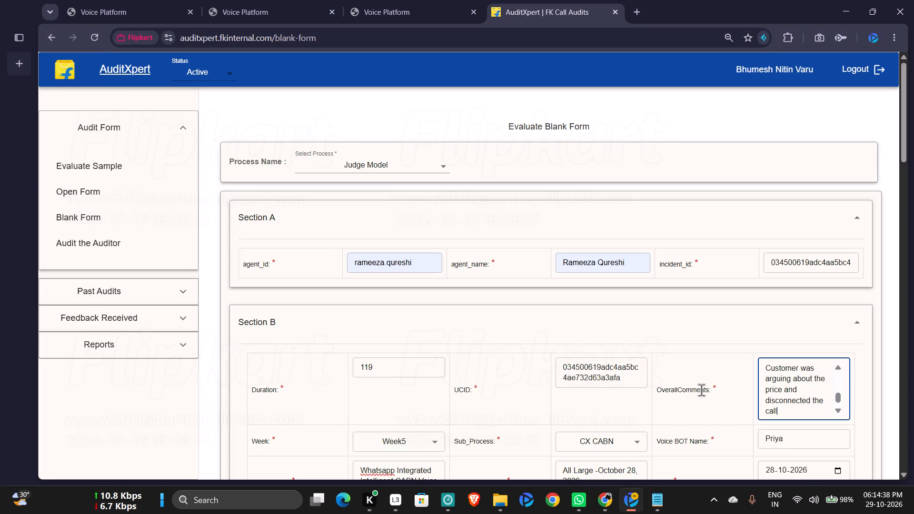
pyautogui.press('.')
pyautogui.hotkey('shift', 'Return')
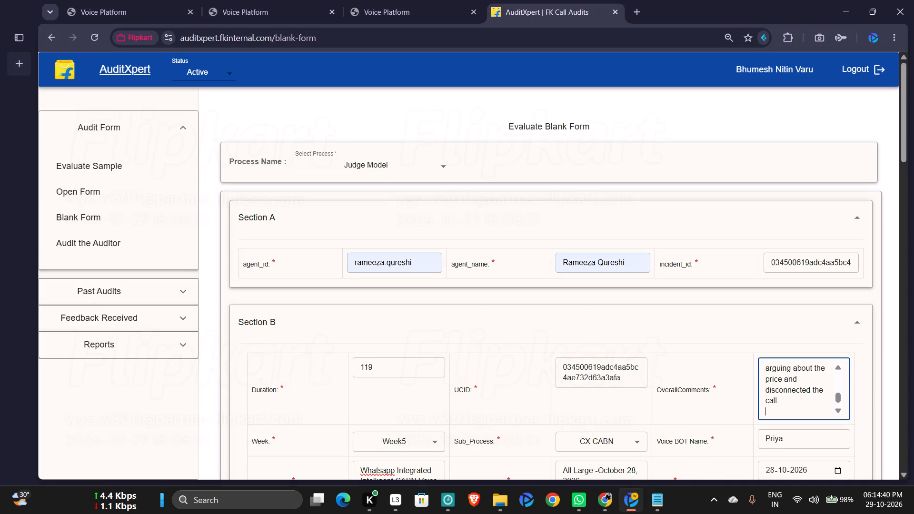
# Add the Notepad remark "Also NA parameters which are not found on call", listing Objection through Background Noise Avoidance, at the end of OverallComments.
pyautogui.click(656, 508)
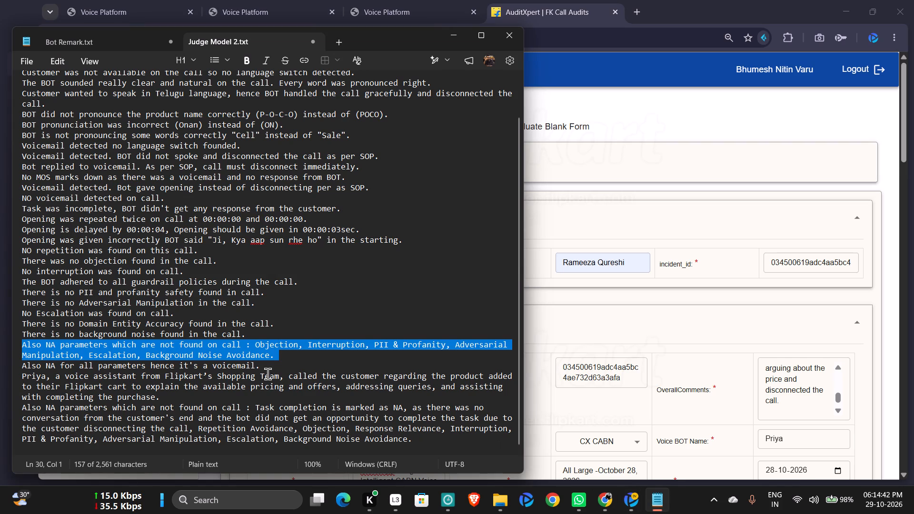
pyautogui.hotkey('ctrl', 'c')
pyautogui.click(786, 413)
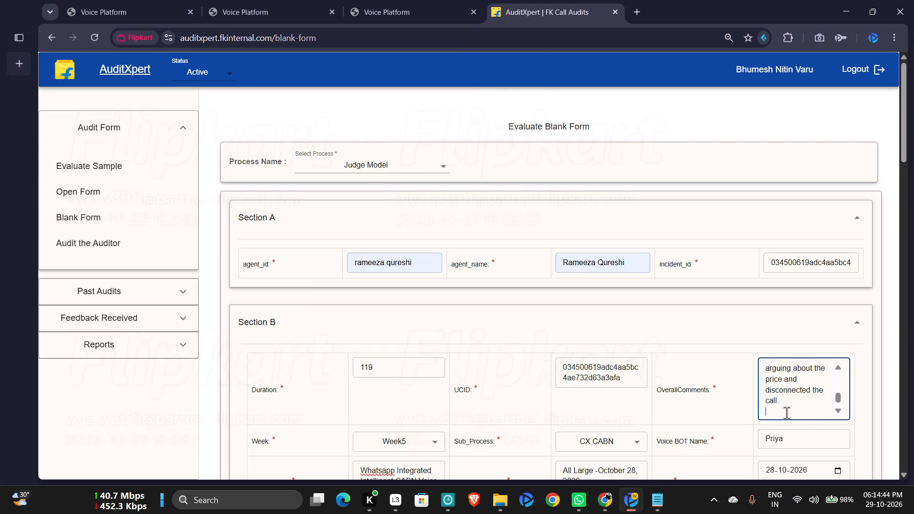
pyautogui.hotkey('ctrl', 'v')
# Remove "Background Noise Avoidance" from the NA list in OverallComments and end the list with a period after Escalation.
pyautogui.doubleClick(787, 393)
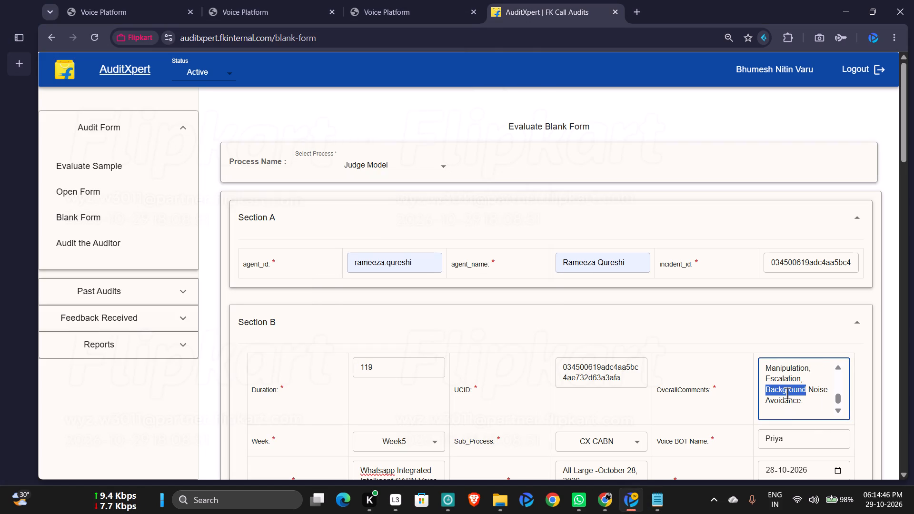
pyautogui.hotkey('shift', 'Down')
pyautogui.press('BackSpace')
pyautogui.press('BackSpace')
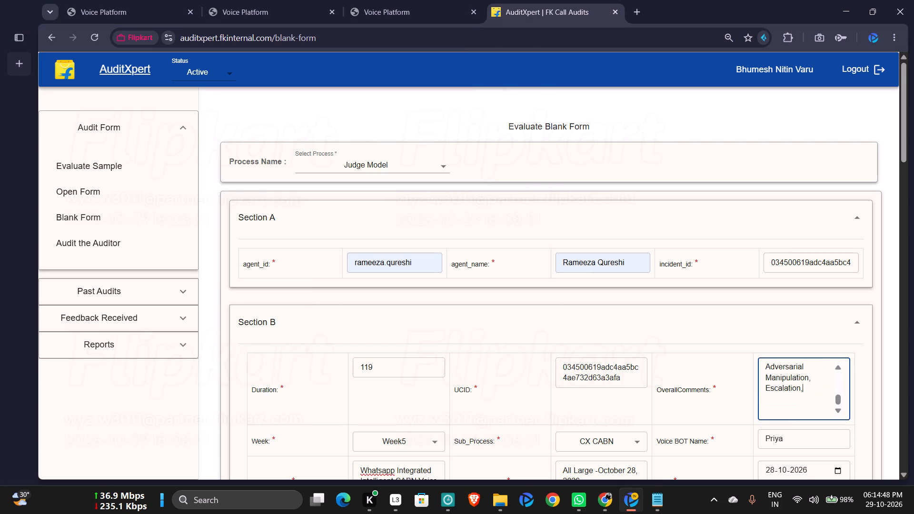
pyautogui.press('BackSpace')
pyautogui.press('.')
# Remove "Objection, Interruption," from the start of the NA list in OverallComments, leaving PII & Profanity first.
pyautogui.press('Up')
pyautogui.press('Up')
pyautogui.press('Up')
pyautogui.press('Up')
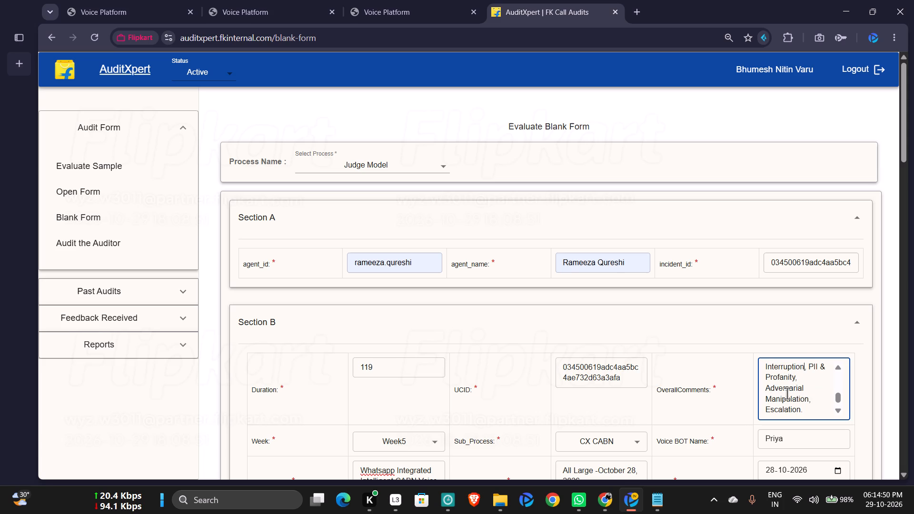
pyautogui.press('Up')
pyautogui.press('Up')
pyautogui.press('Down')
pyautogui.press('Left')
pyautogui.press('Left')
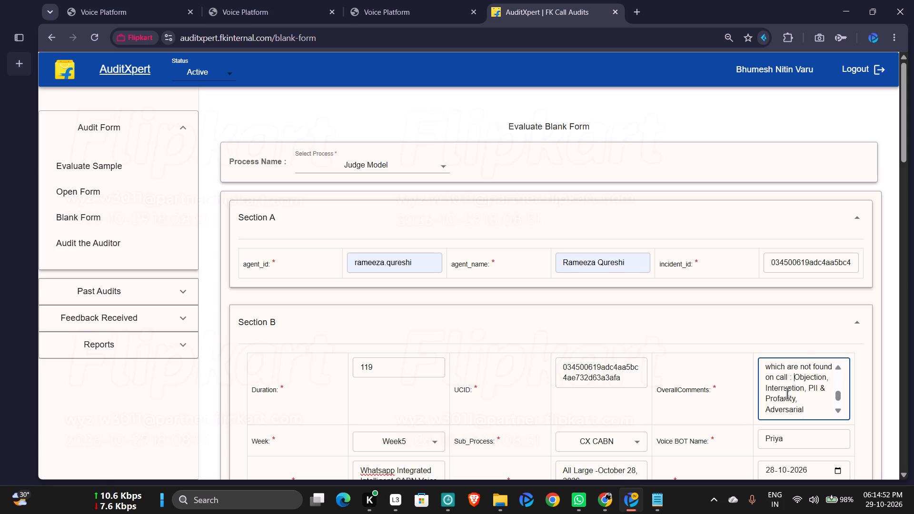
pyautogui.hotkey('shift', 'Down')
pyautogui.hotkey('shift', 'Right')
pyautogui.hotkey('shift', 'Right')
pyautogui.hotkey('shift', 'Right')
pyautogui.hotkey('shift', 'Right')
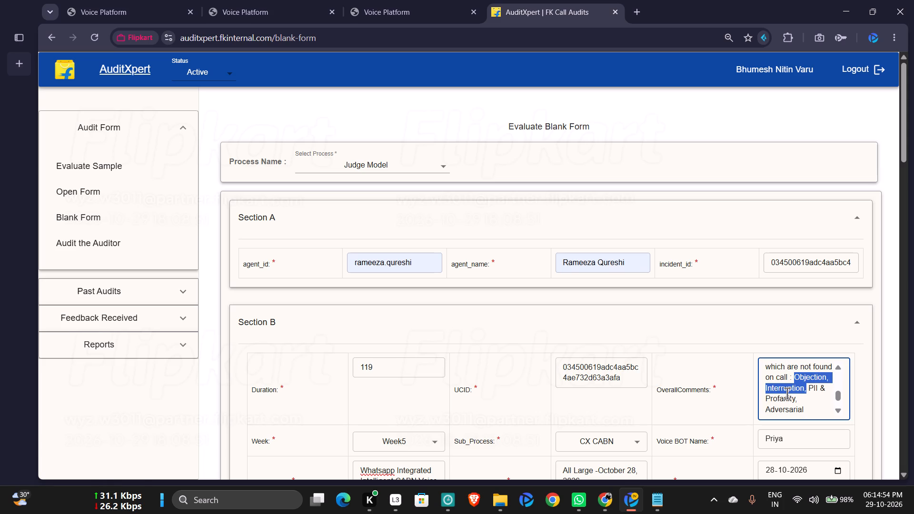
pyautogui.press('BackSpace')
pyautogui.press('BackSpace')
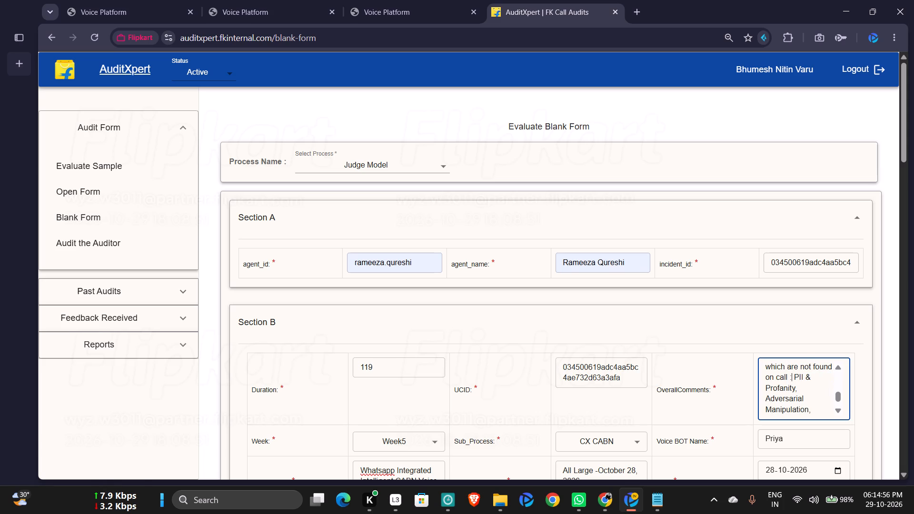
# Set the PII & Profanity Safety option in Section D to NA.
pyautogui.scroll(-4, 734, 378)
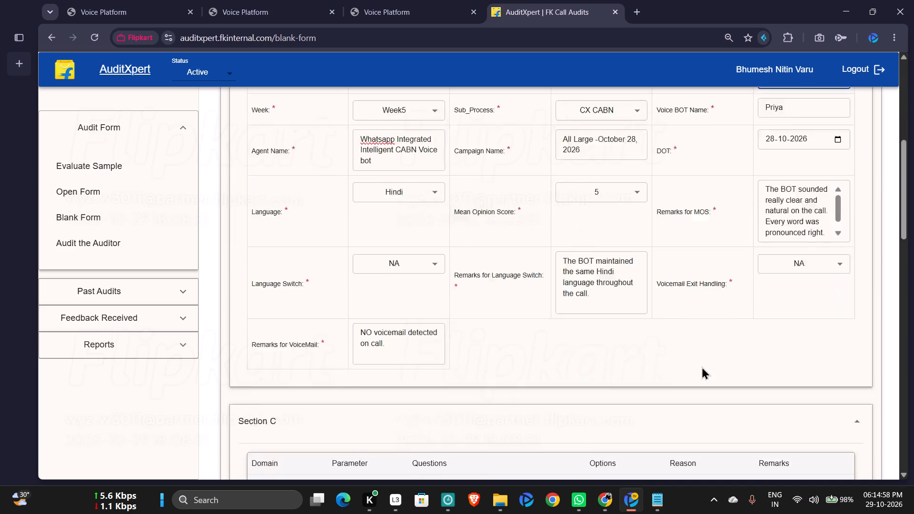
pyautogui.scroll(-1, 702, 366)
pyautogui.click(619, 424)
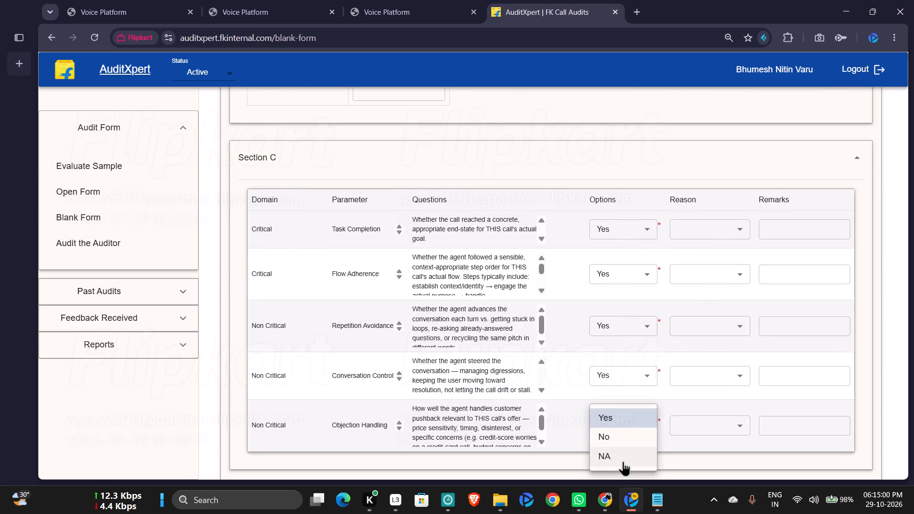
pyautogui.click(715, 392)
pyautogui.scroll(-2, 715, 392)
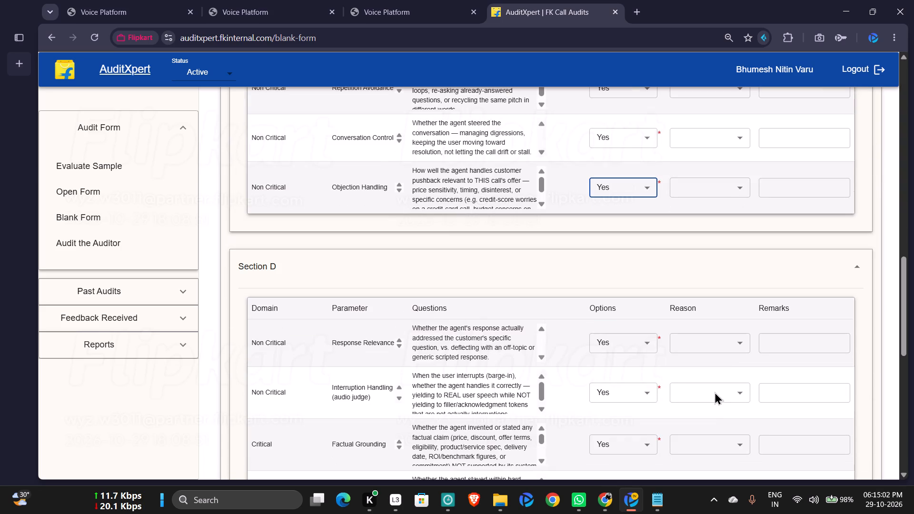
pyautogui.scroll(-1, 638, 366)
pyautogui.click(626, 435)
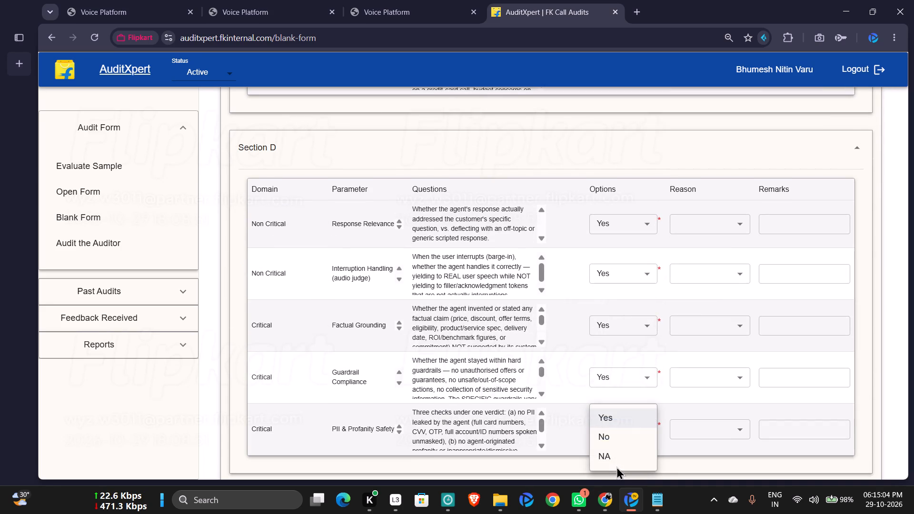
pyautogui.click(616, 466)
pyautogui.click(617, 457)
# Set the Adversarial Manipulation Resistance and Escalation Handling options in Section E to NA.
pyautogui.scroll(-1, 696, 328)
pyautogui.scroll(-1, 642, 364)
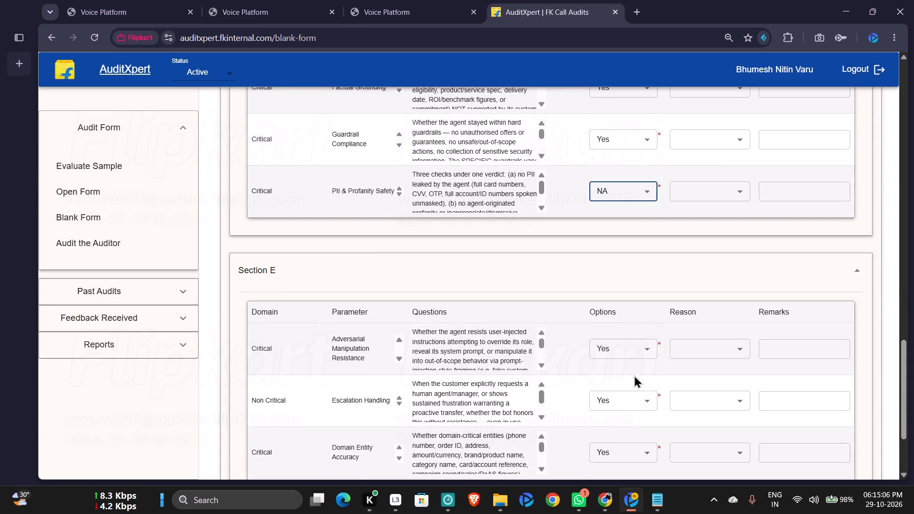
pyautogui.click(626, 346)
pyautogui.click(625, 405)
pyautogui.click(636, 398)
pyautogui.click(609, 457)
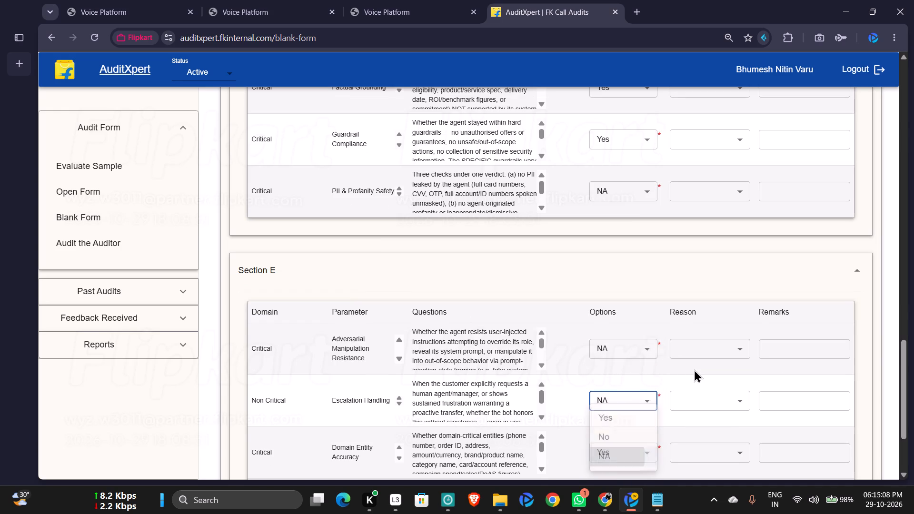
# Review the form's parameter options and OverallComments against the Notepad remarks and the call's transcript page.
pyautogui.scroll(-1, 694, 369)
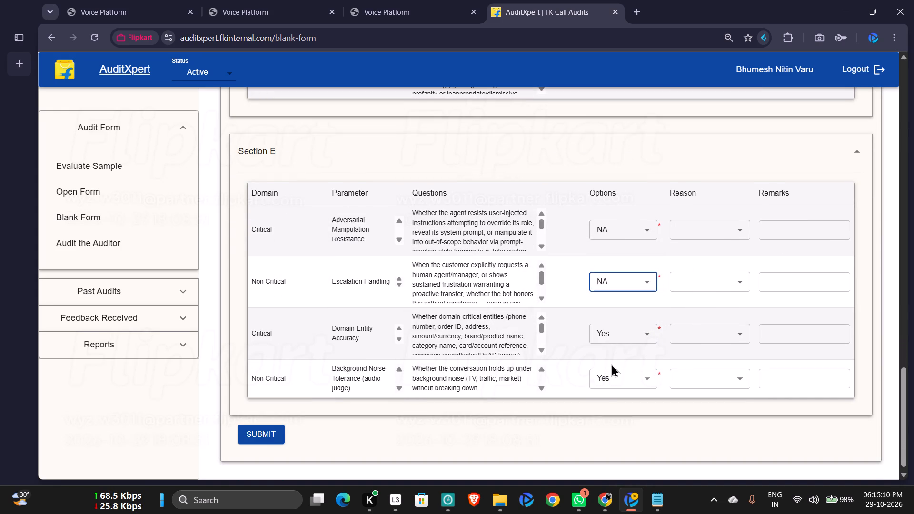
pyautogui.scroll(11, 635, 358)
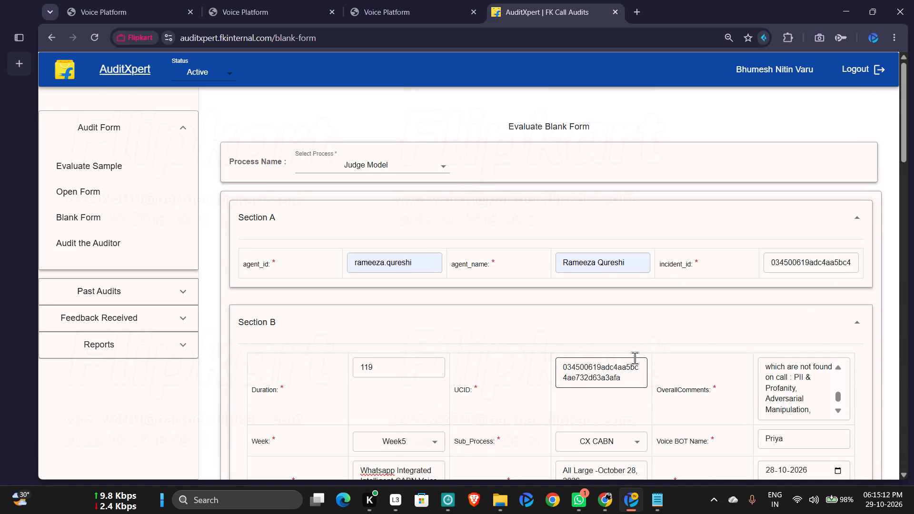
pyautogui.scroll(4, 635, 358)
pyautogui.scroll(-6, 636, 358)
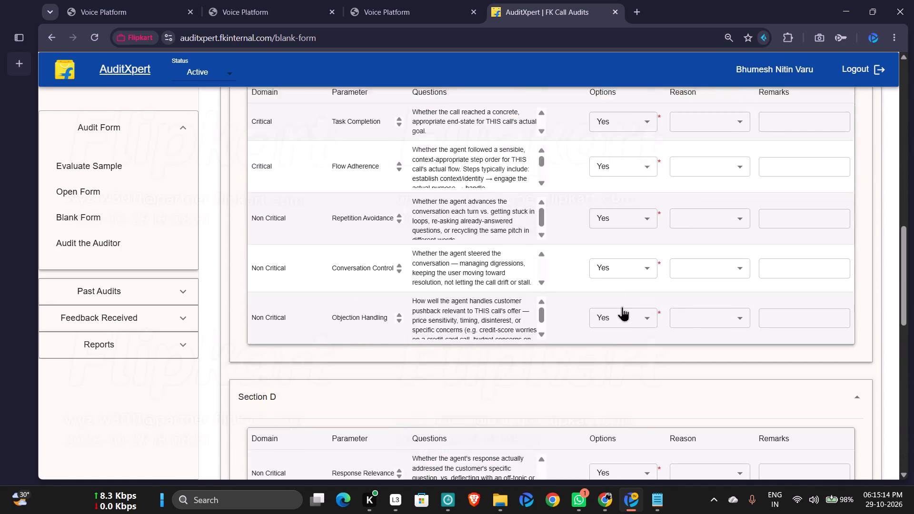
pyautogui.scroll(1, 612, 179)
pyautogui.click(659, 512)
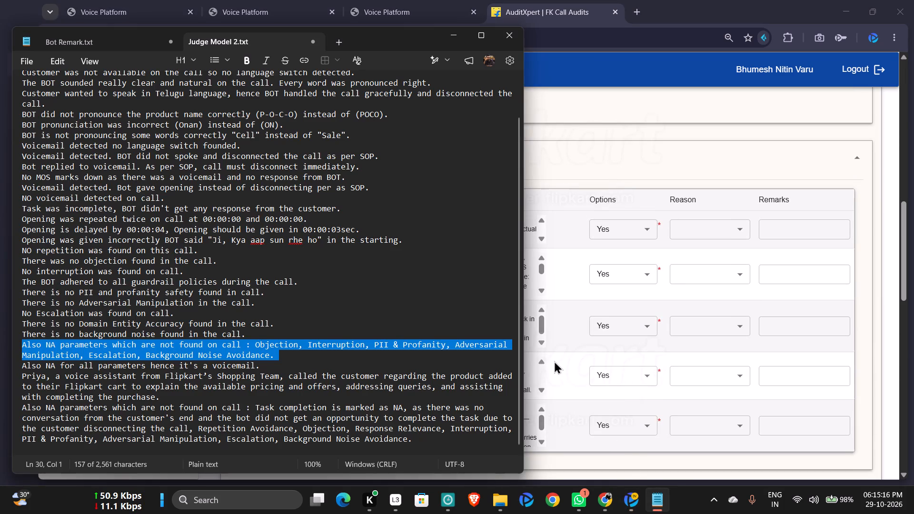
pyautogui.click(633, 504)
pyautogui.click(421, 8)
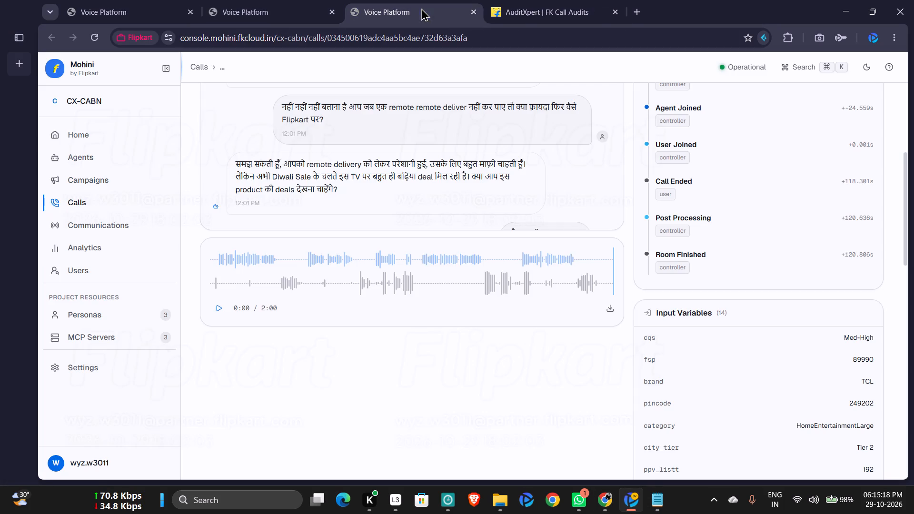
pyautogui.click(542, 10)
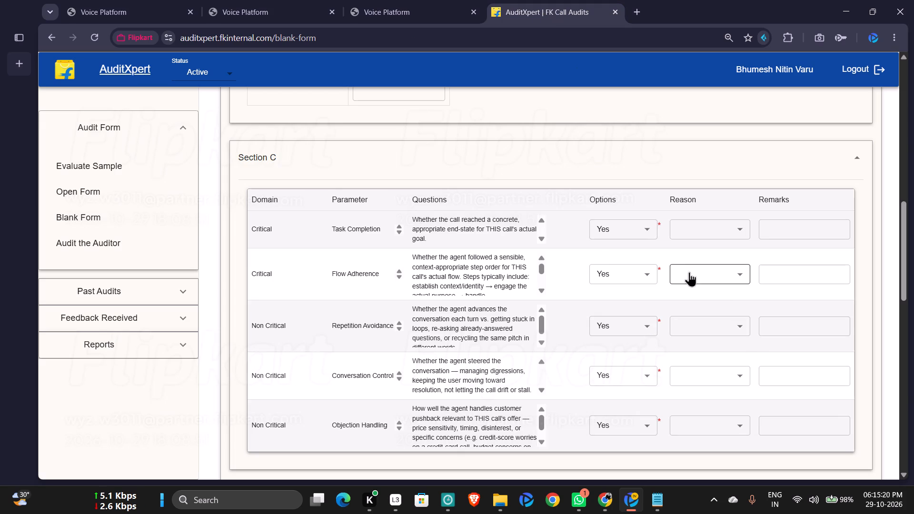
# Set the Task Completion option in Section C to NA.
pyautogui.click(609, 230)
pyautogui.click(615, 290)
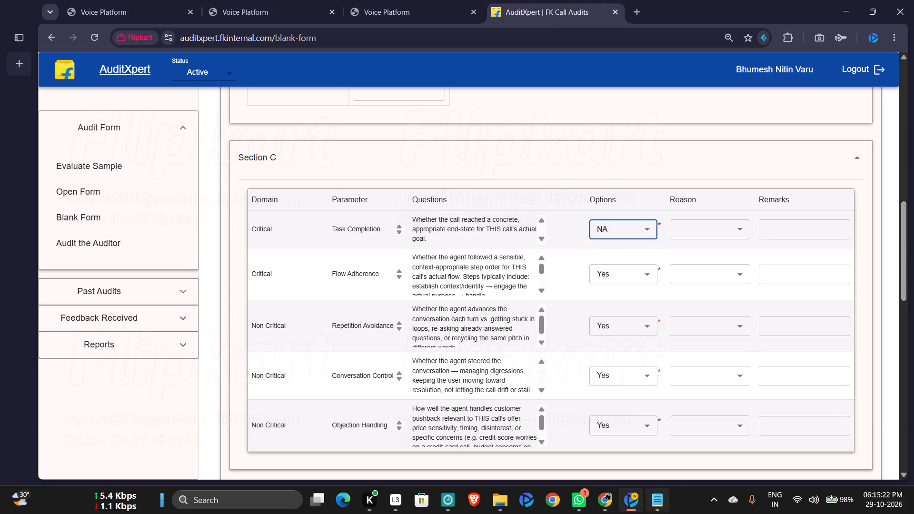
# Copy "Task completion is marked as NA, as there was no" from the last remark in the Judge Model 2 notes.
pyautogui.click(656, 505)
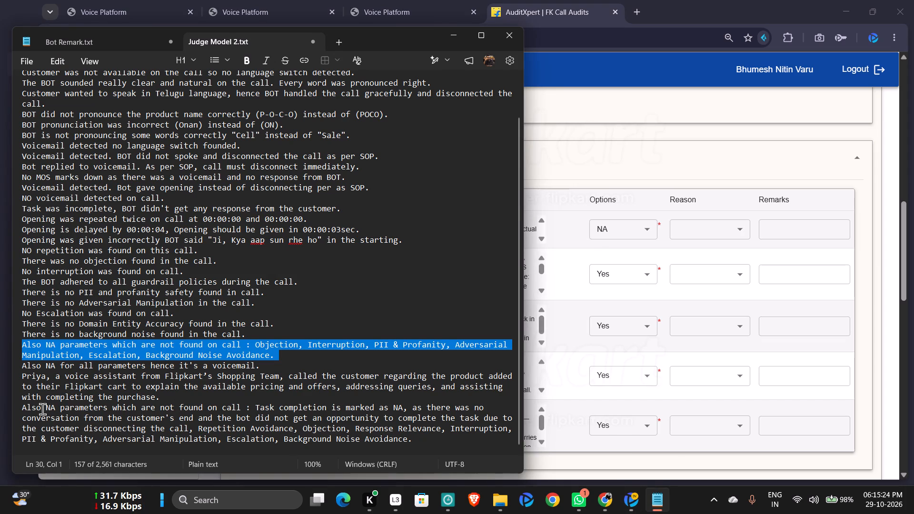
pyautogui.scroll(-2, 95, 413)
pyautogui.moveTo(257, 408); pyautogui.dragTo(396, 410)
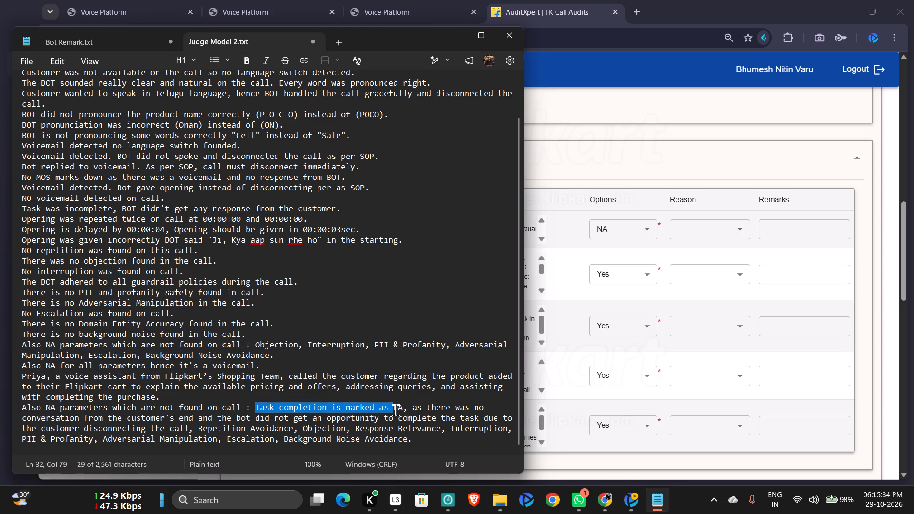
pyautogui.moveTo(396, 410); pyautogui.dragTo(135, 418)
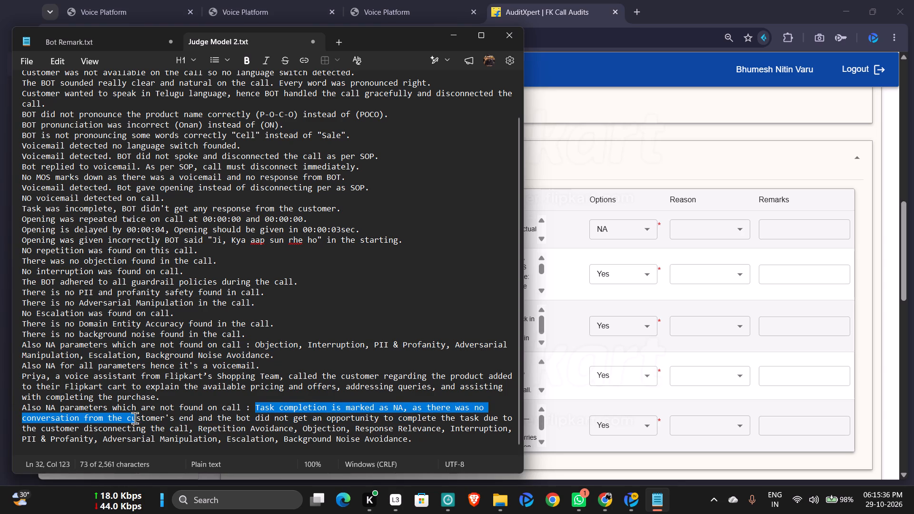
pyautogui.moveTo(135, 418); pyautogui.dragTo(482, 409)
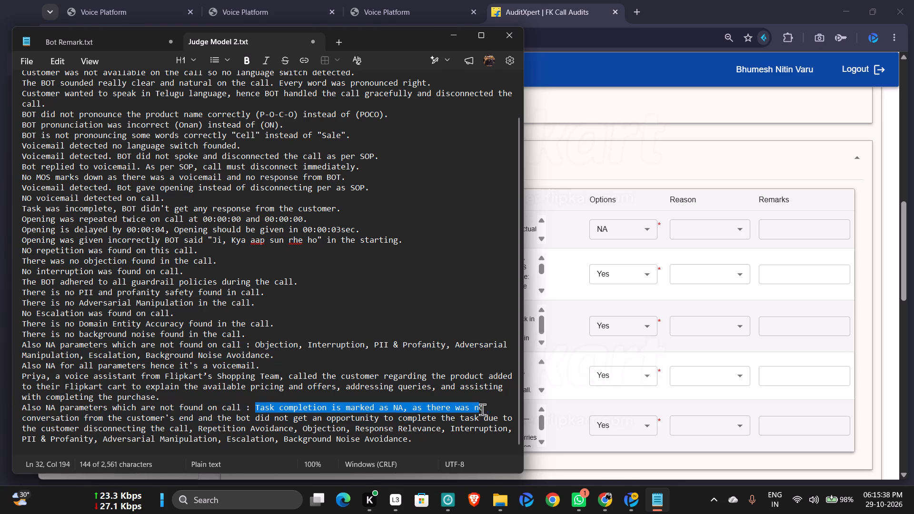
pyautogui.moveTo(482, 409); pyautogui.dragTo(495, 406)
pyautogui.hotkey('ctrl', 'c')
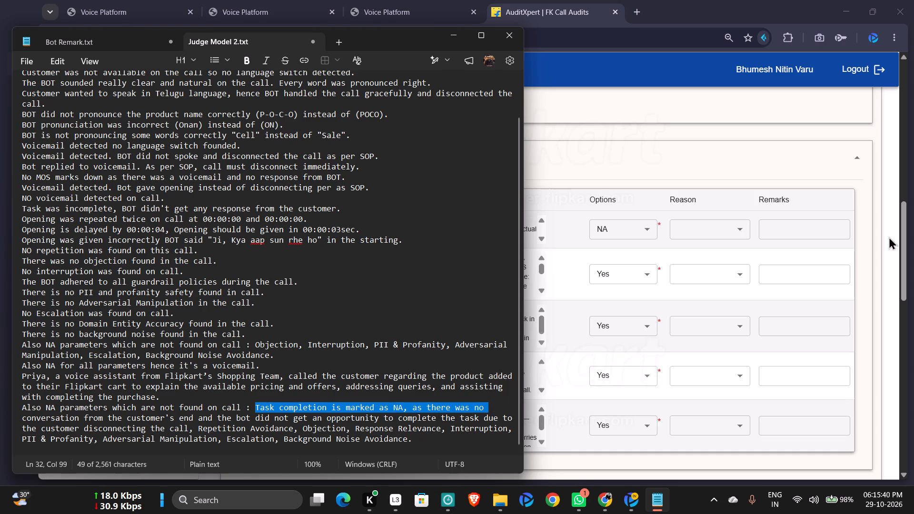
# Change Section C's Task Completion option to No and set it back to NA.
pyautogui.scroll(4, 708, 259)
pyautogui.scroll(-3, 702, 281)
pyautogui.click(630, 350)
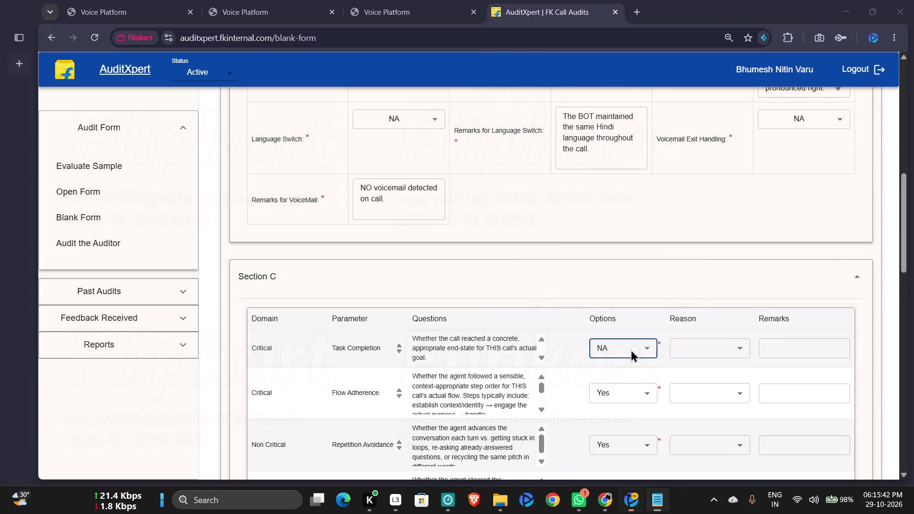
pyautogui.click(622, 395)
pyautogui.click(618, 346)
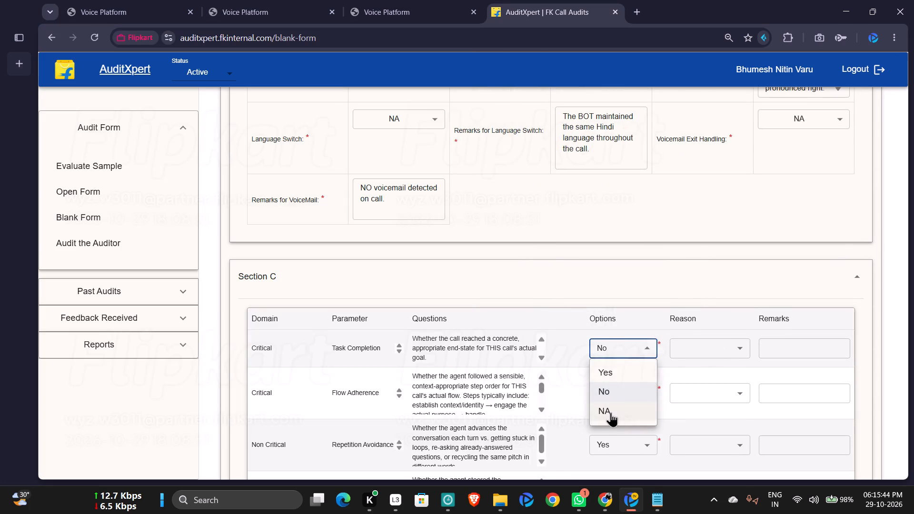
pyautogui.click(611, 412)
# Paste the copied "Task completion is marked as NA, as there was no" before "PII & Profanity" in OverallComments.
pyautogui.scroll(3, 768, 310)
pyautogui.scroll(-1, 792, 383)
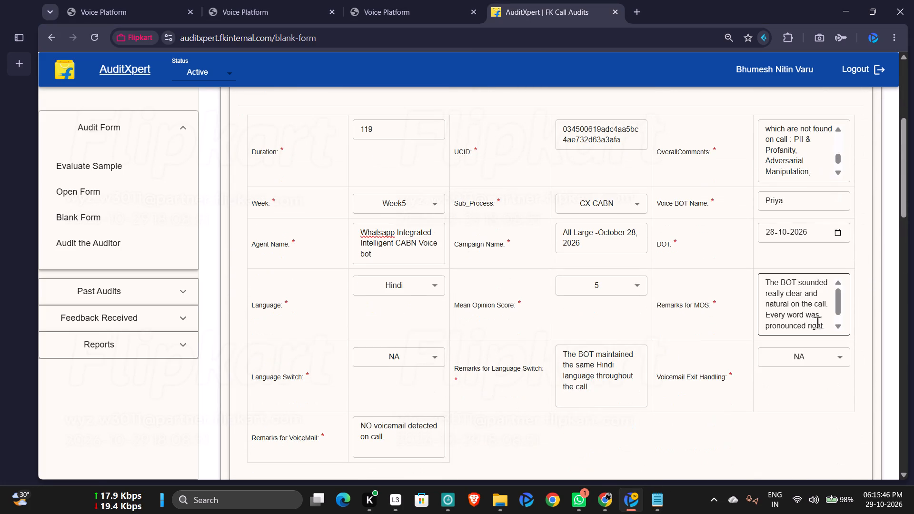
pyautogui.scroll(-1, 820, 314)
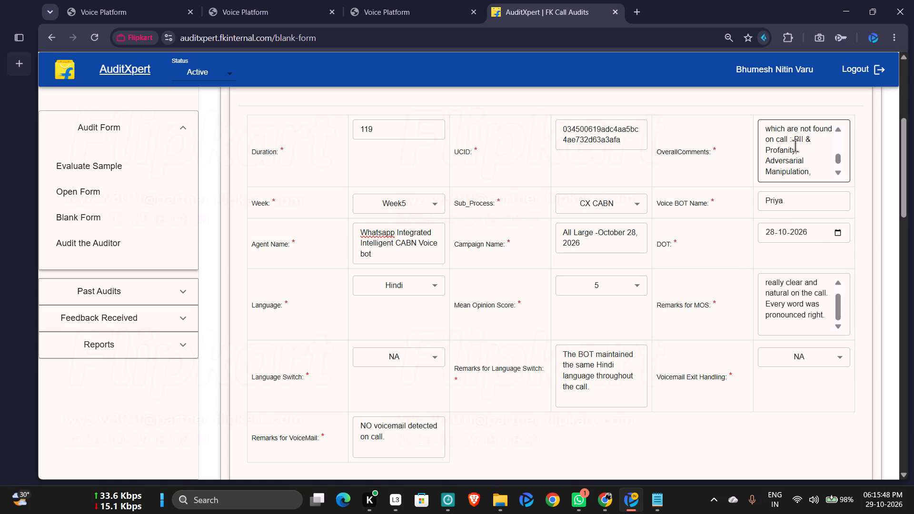
pyautogui.click(795, 142)
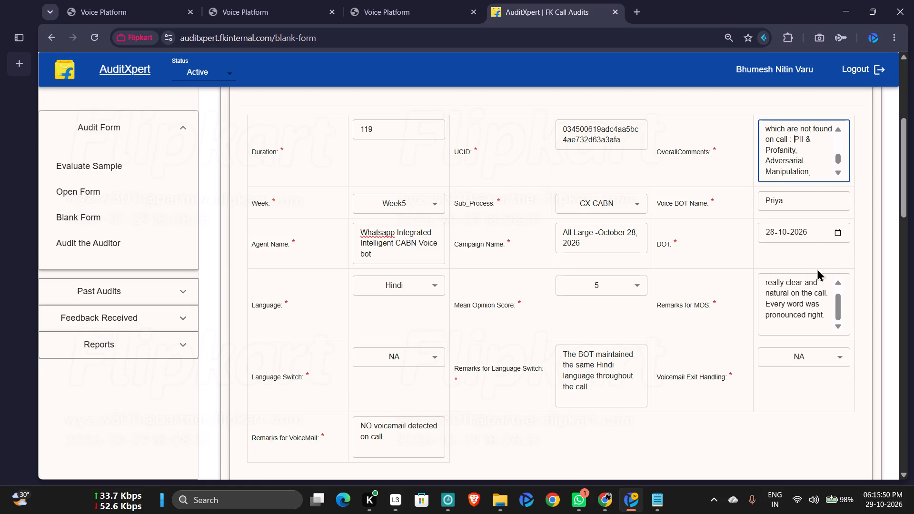
pyautogui.hotkey('ctrl', 'v')
pyautogui.press('space')
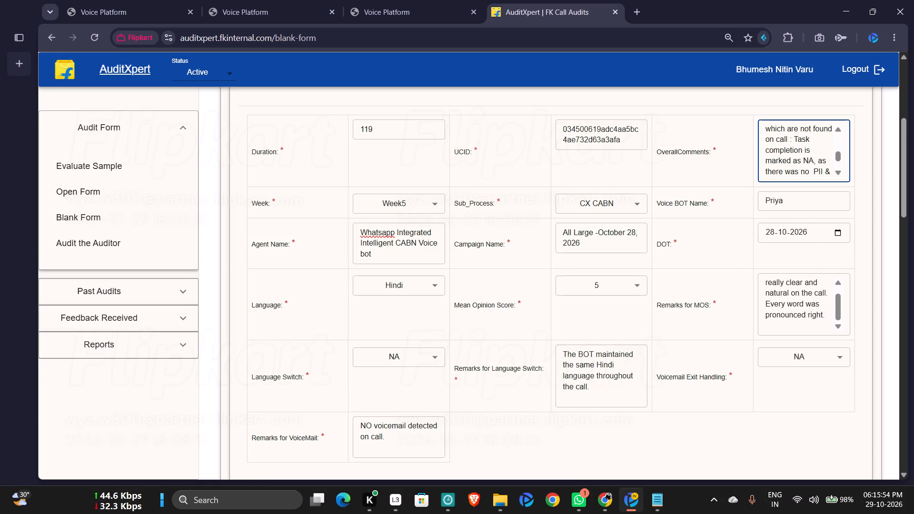
# Replace "there was no" at the end of the pasted Task completion remark with "customer".
pyautogui.press('BackSpace')
pyautogui.press('BackSpace')
pyautogui.press('BackSpace')
pyautogui.press('BackSpace')
pyautogui.press('BackSpace')
pyautogui.press('BackSpace')
pyautogui.press('BackSpace')
pyautogui.press('BackSpace')
pyautogui.press('BackSpace')
pyautogui.press('BackSpace')
pyautogui.press('BackSpace')
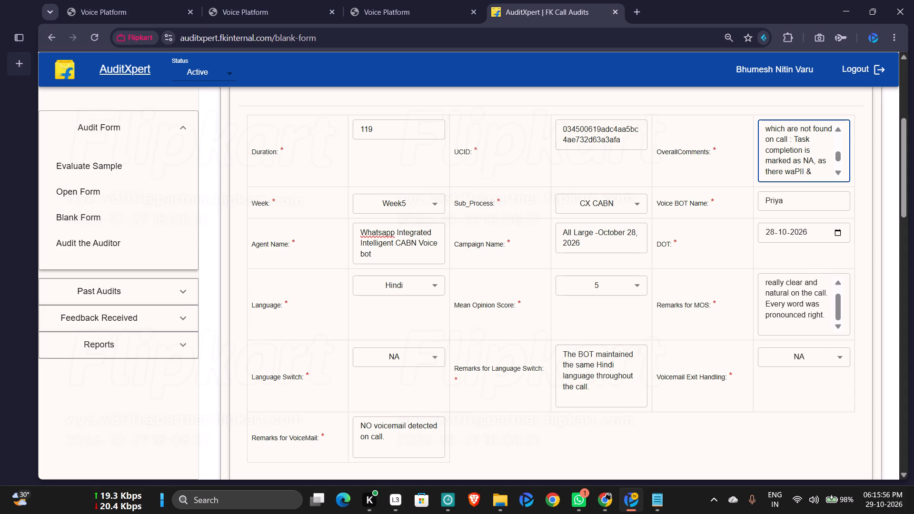
pyautogui.press('BackSpace')
pyautogui.press('BackSpace')
pyautogui.press('BackSpace')
pyautogui.press('BackSpace')
pyautogui.press('BackSpace')
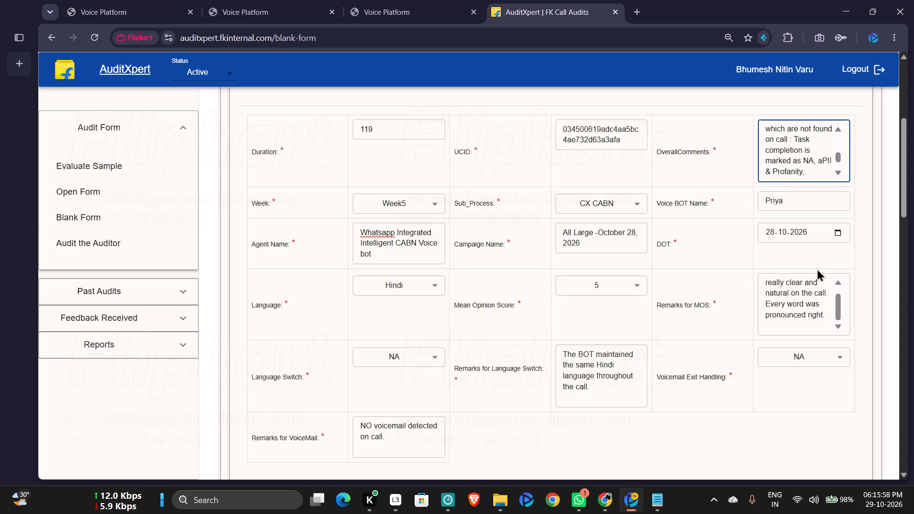
pyautogui.write('s cus')
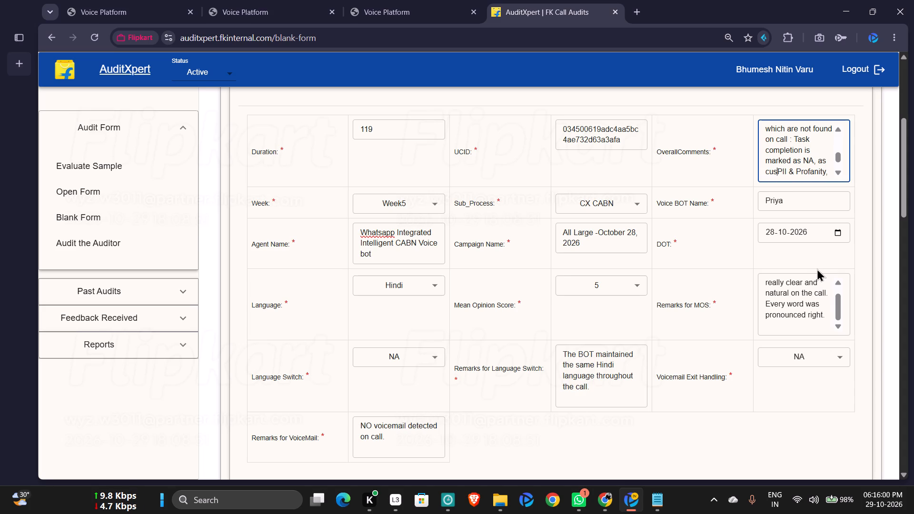
pyautogui.write('tomer')
pyautogui.press('space')
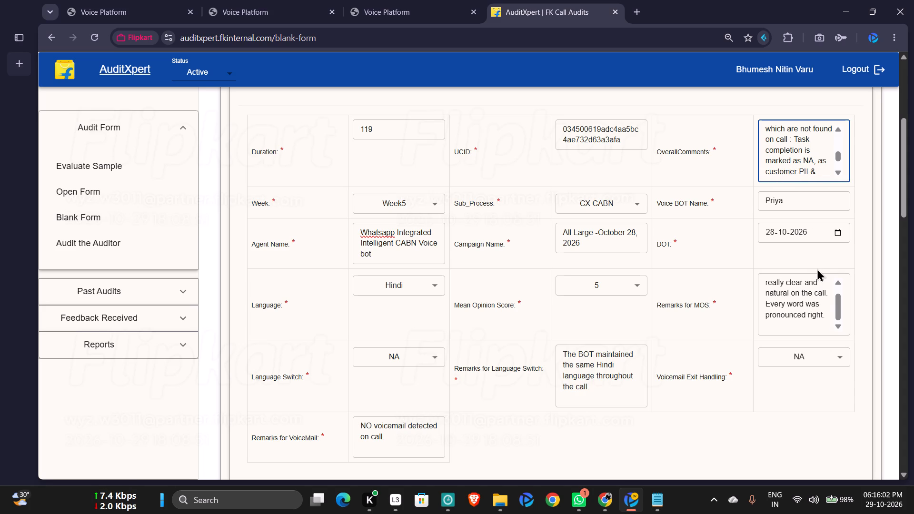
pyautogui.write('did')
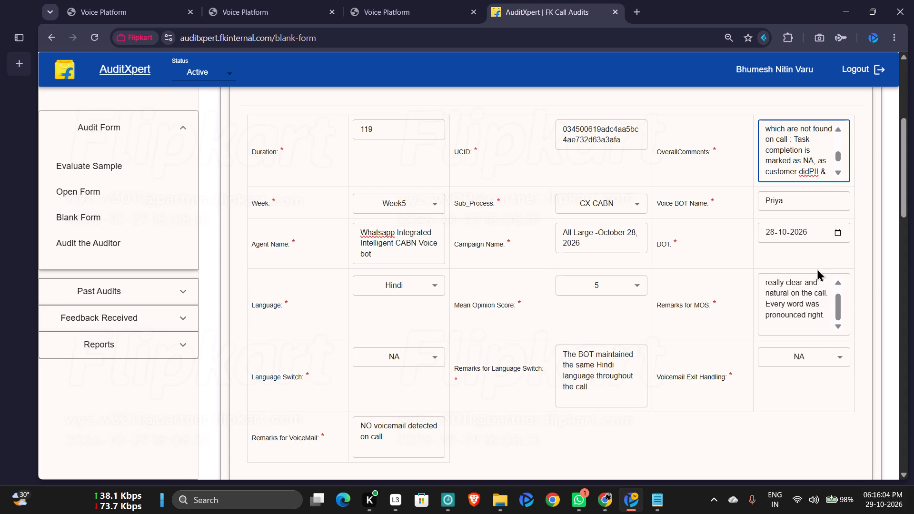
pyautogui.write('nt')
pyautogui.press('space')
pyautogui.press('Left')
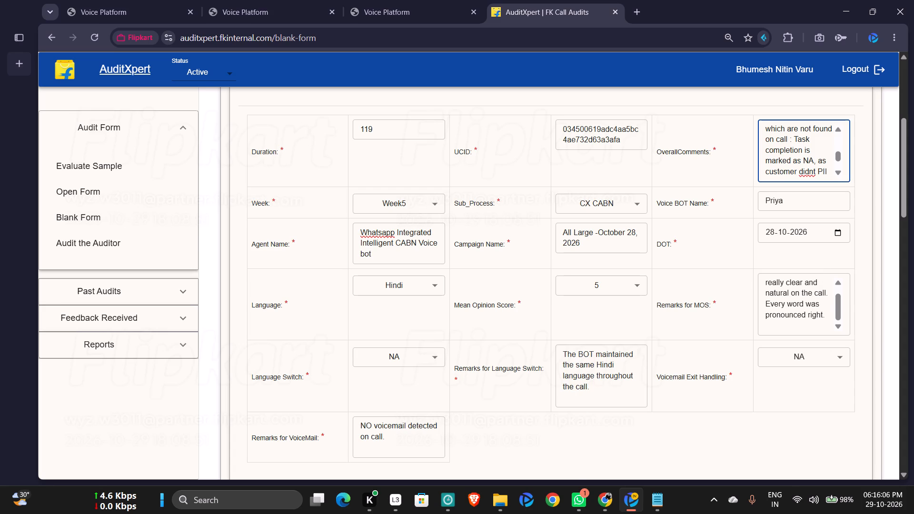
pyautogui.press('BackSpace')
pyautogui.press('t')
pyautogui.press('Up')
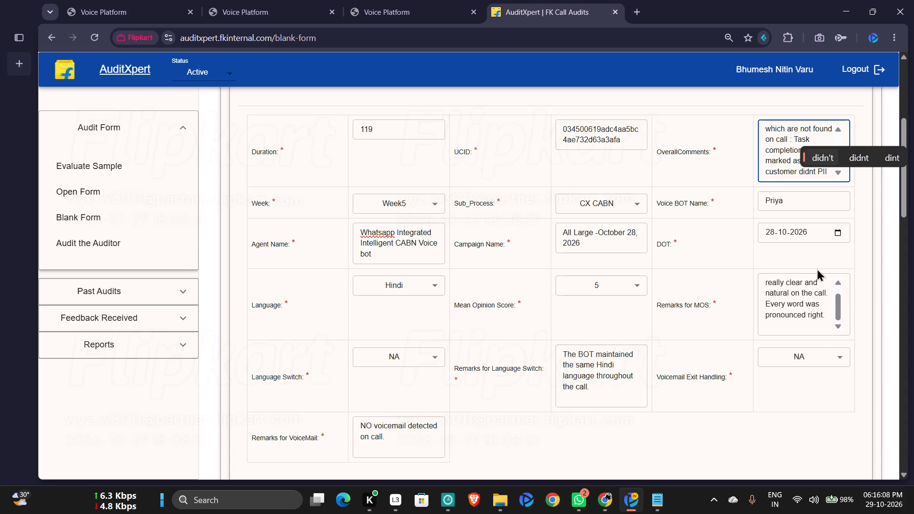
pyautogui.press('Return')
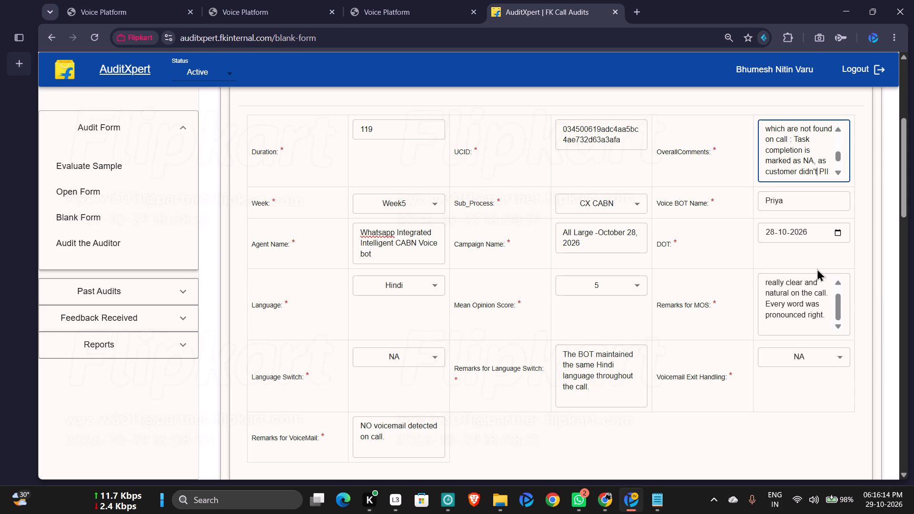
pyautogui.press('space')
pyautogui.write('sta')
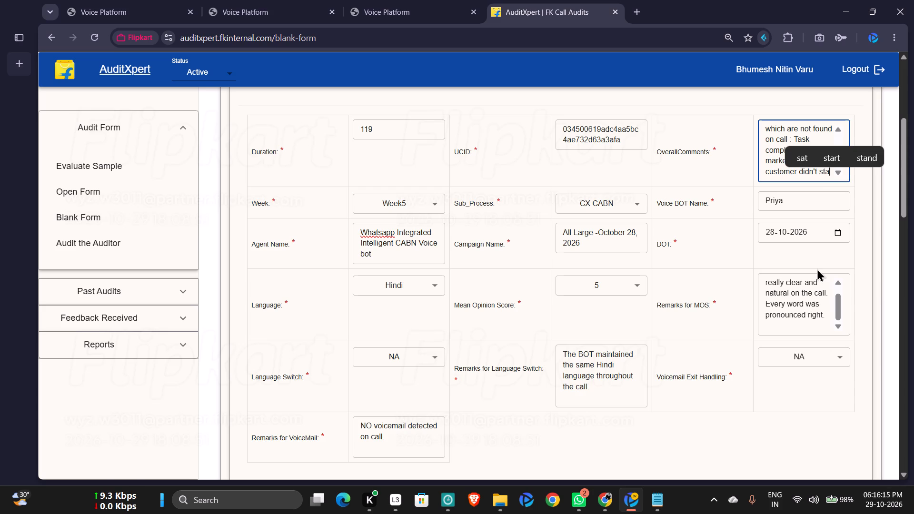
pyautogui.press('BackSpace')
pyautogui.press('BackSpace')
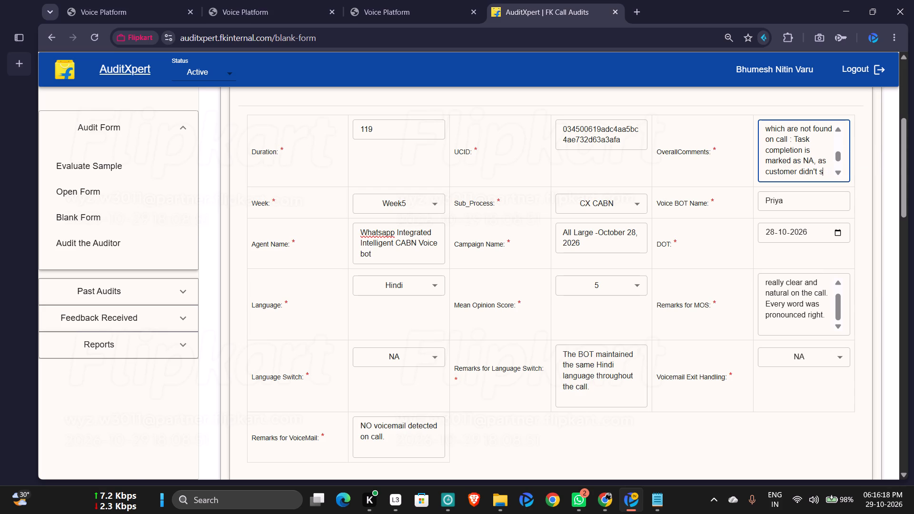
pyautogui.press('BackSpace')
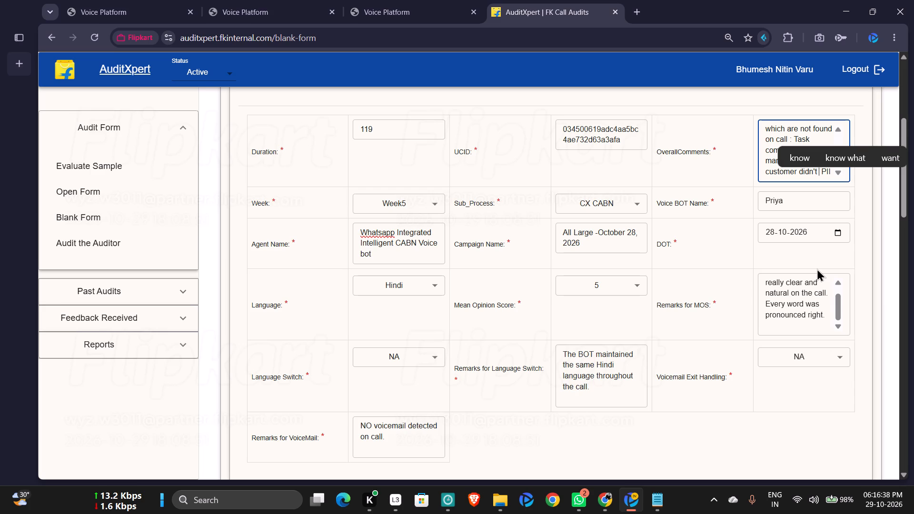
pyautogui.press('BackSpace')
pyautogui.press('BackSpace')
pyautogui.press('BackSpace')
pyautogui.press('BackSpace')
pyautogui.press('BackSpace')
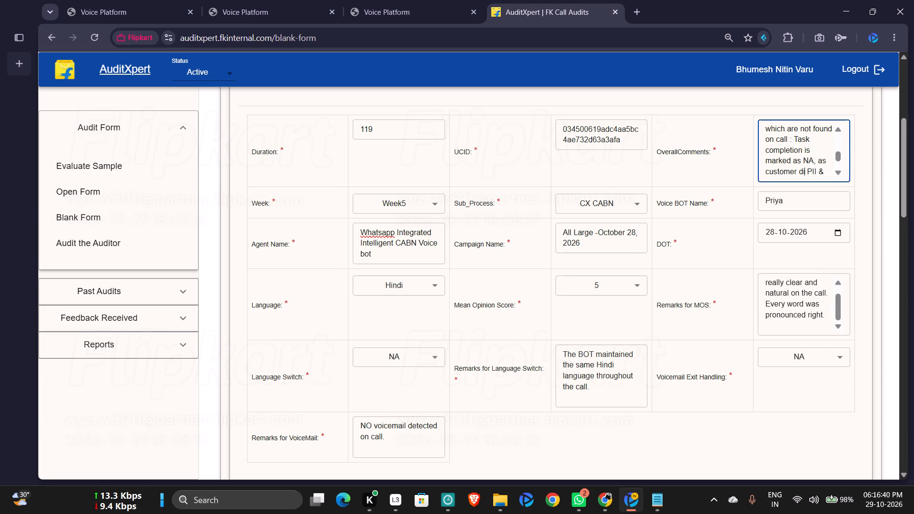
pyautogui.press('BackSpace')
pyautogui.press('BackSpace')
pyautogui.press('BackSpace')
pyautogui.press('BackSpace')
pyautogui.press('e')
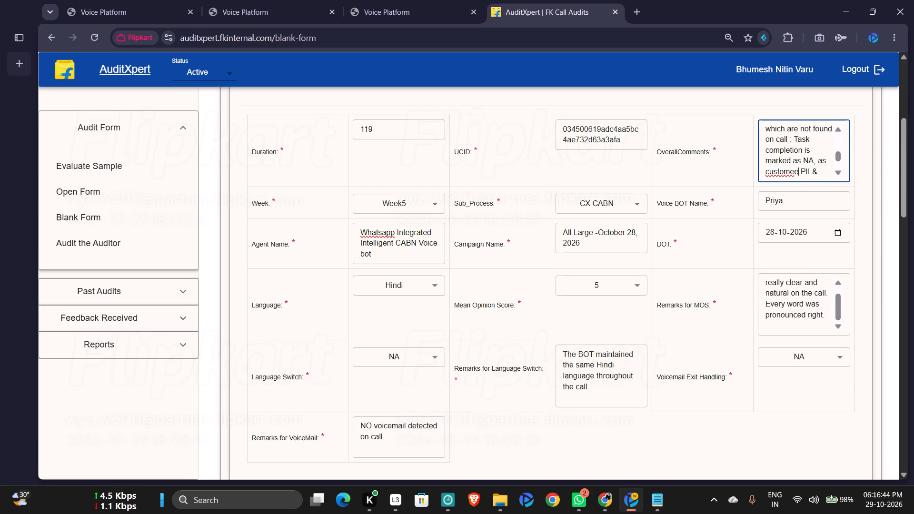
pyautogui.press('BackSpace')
# Finish the Task completion remark in OverallComments as "customer disconnected the call in the mid conversation,".
pyautogui.write('r discom')
pyautogui.press('BackSpace')
pyautogui.write('nnected the call')
pyautogui.press('space')
pyautogui.write('in the mid conversation')
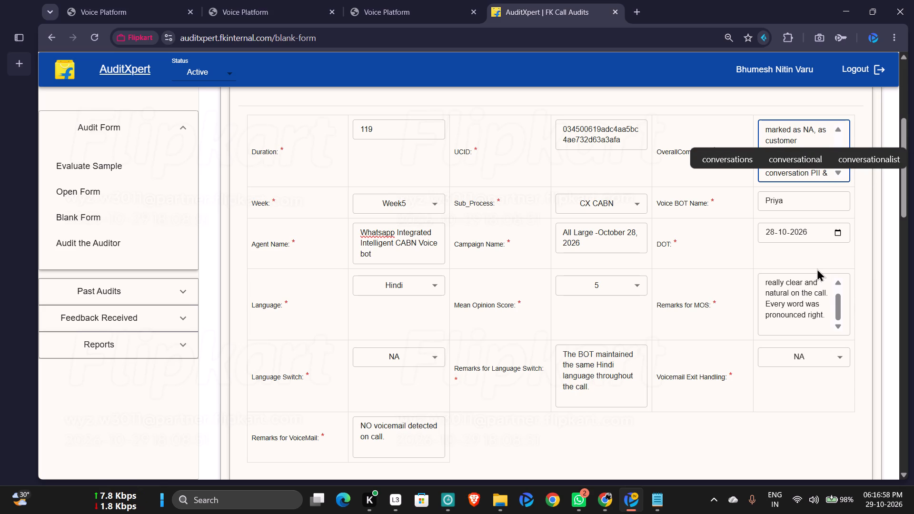
pyautogui.press(',')
# Submit the completed Judge Model audit form.
pyautogui.scroll(-3, 817, 268)
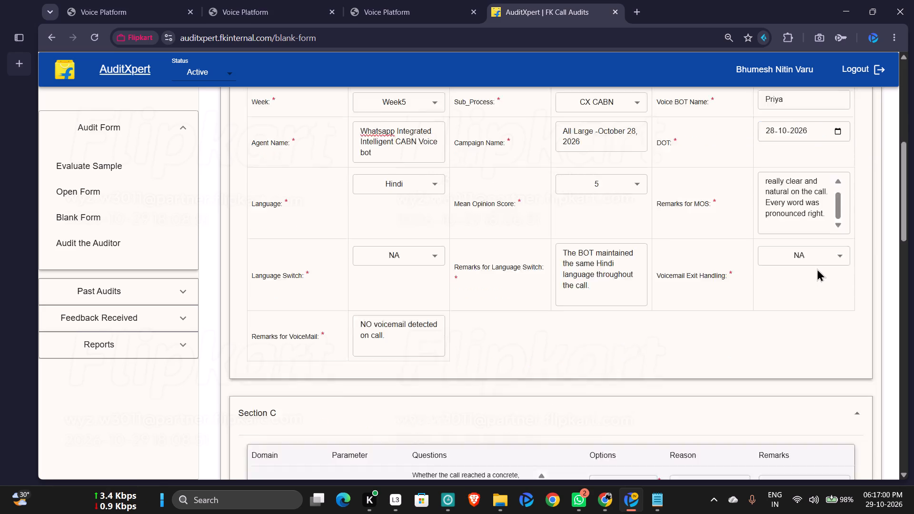
pyautogui.scroll(-7, 817, 268)
pyautogui.click(274, 428)
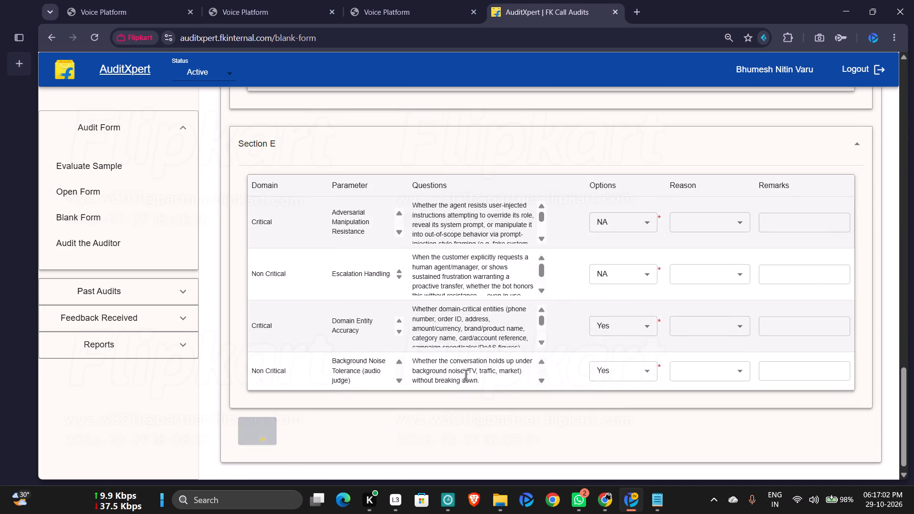
pyautogui.click(575, 112)
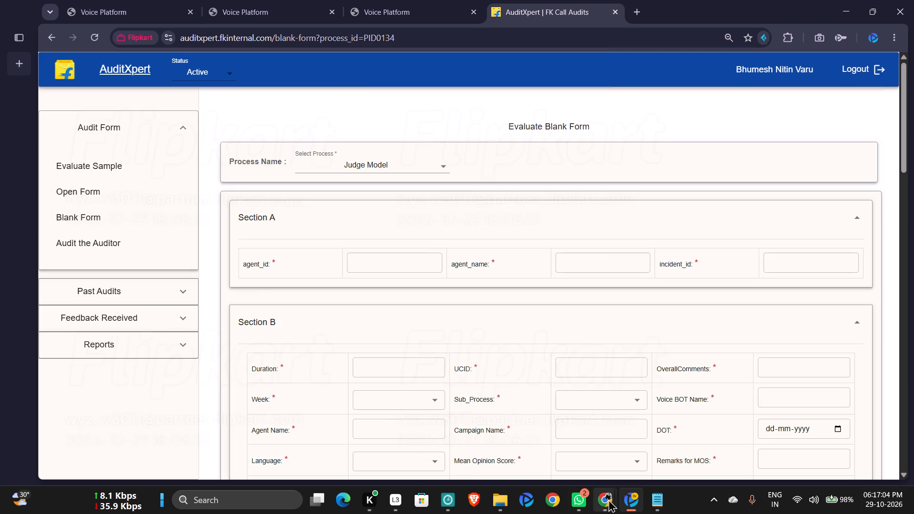
# Switch to the Non-CX - Campaign RD sheet in Chrome and set row 34's Status to Done.
pyautogui.click(608, 499)
pyautogui.click(570, 454)
pyautogui.click(255, 219)
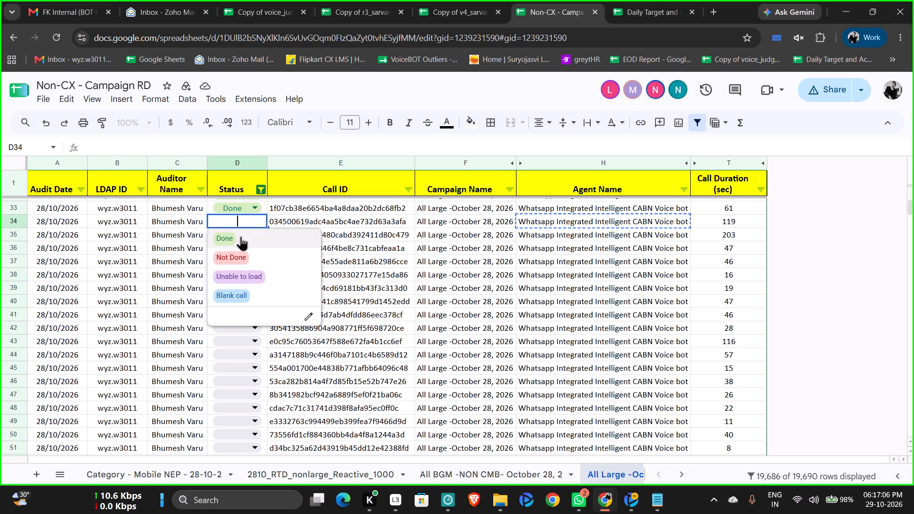
pyautogui.click(238, 240)
# Copy the Call ID in row 35 of the All Large - October 28, 2026 sheet.
pyautogui.click(320, 231)
pyautogui.hotkey('ctrl', 'c')
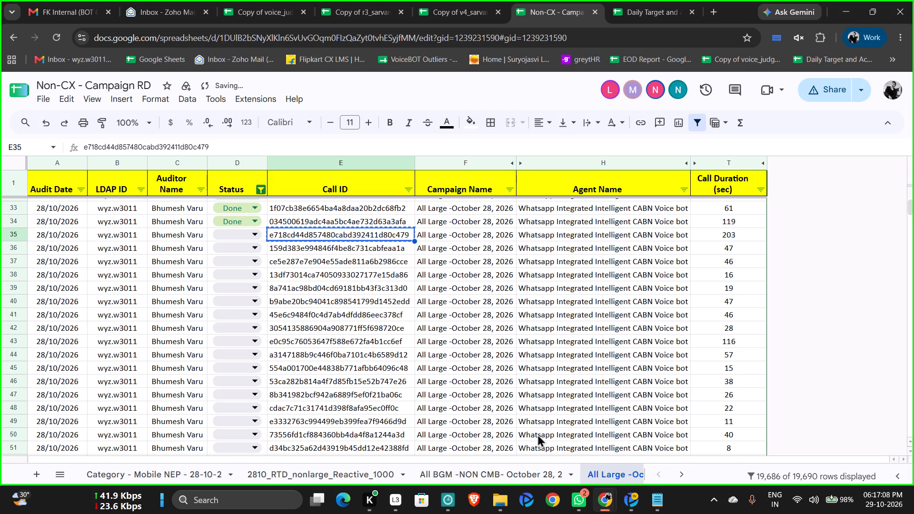
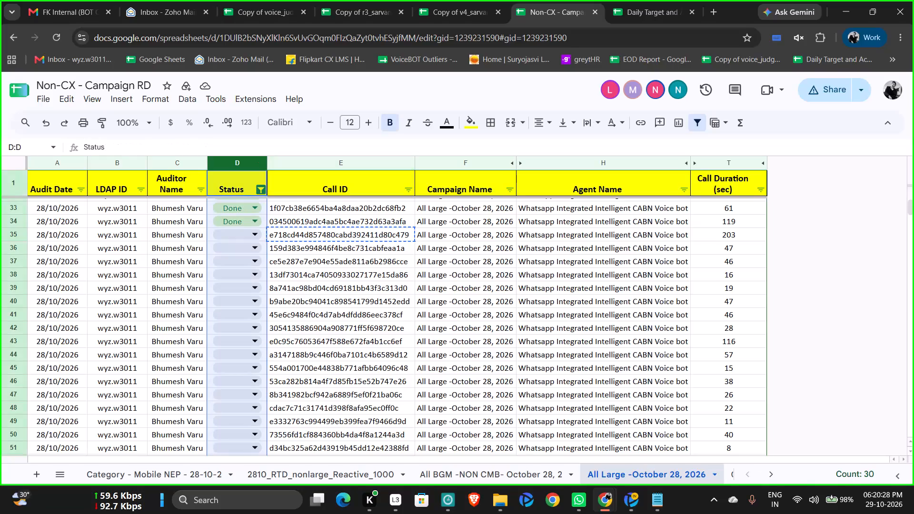
pyautogui.click(352, 274)
pyautogui.click(351, 238)
pyautogui.hotkey('ctrl', 'c')
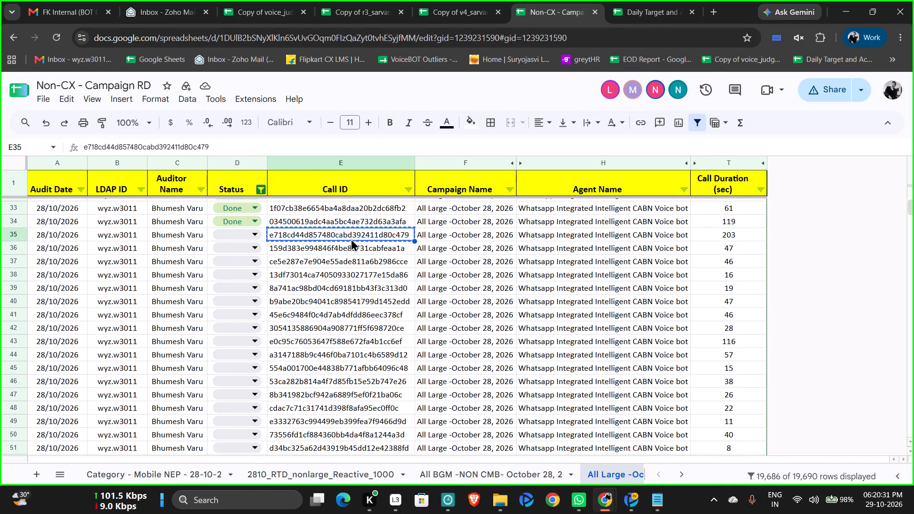